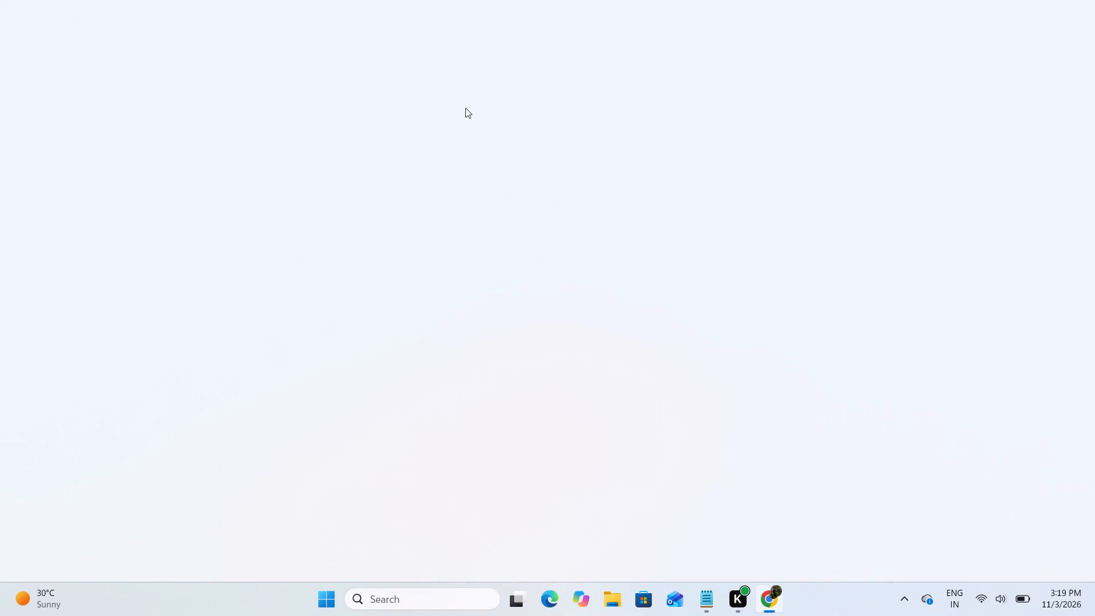
Enter a Google search query beginning with "Change" on the new tab page.
{"action": "left_click", "coordinate": [428, 294]}
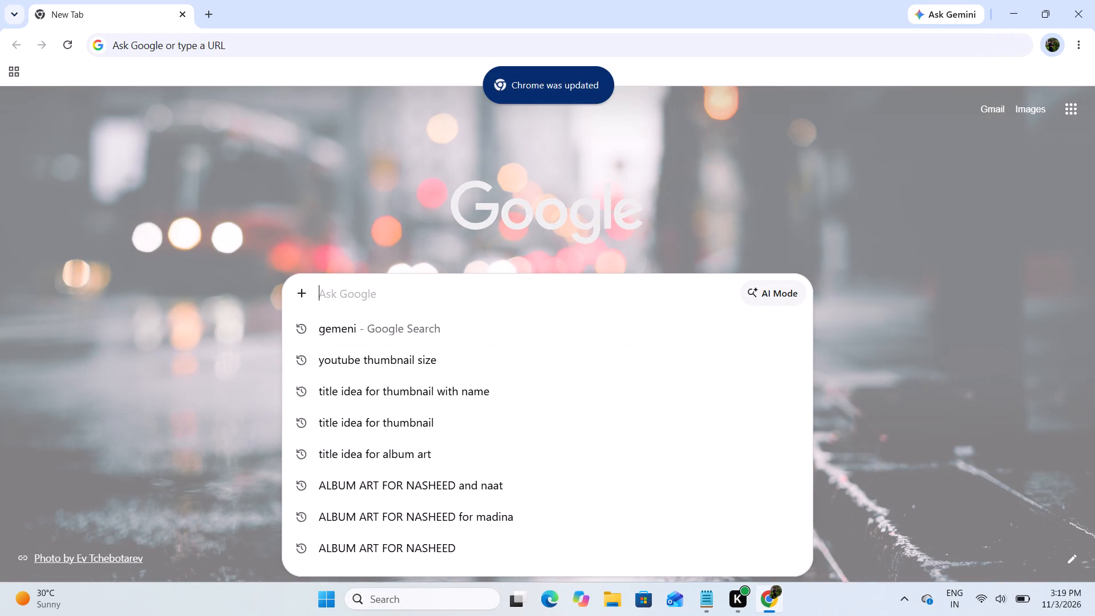
{"action": "type", "text": "Change"}
{"action": "key", "text": "space"}
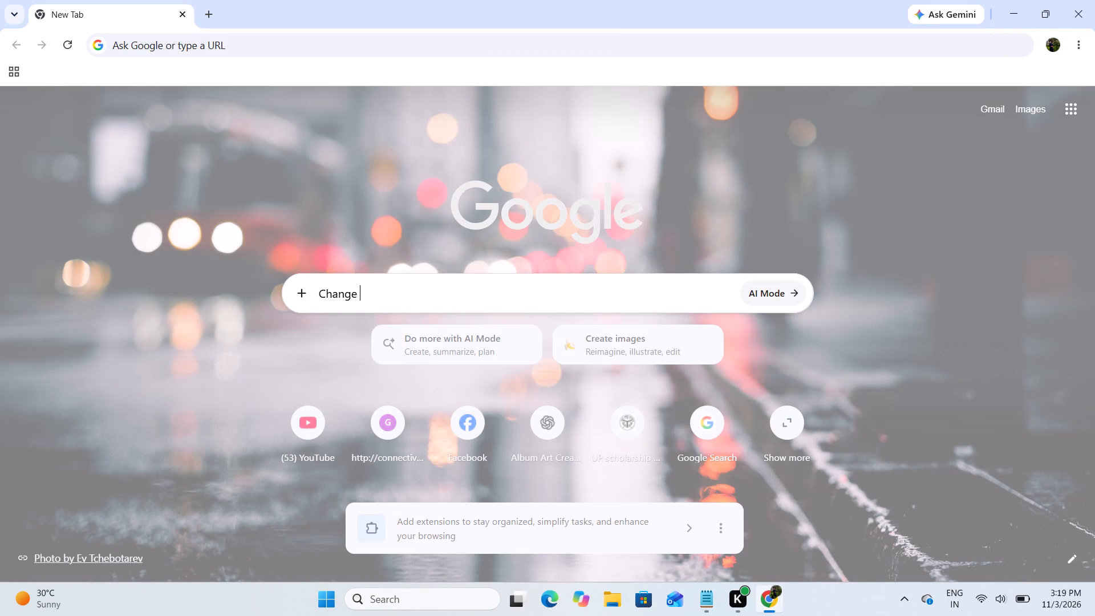
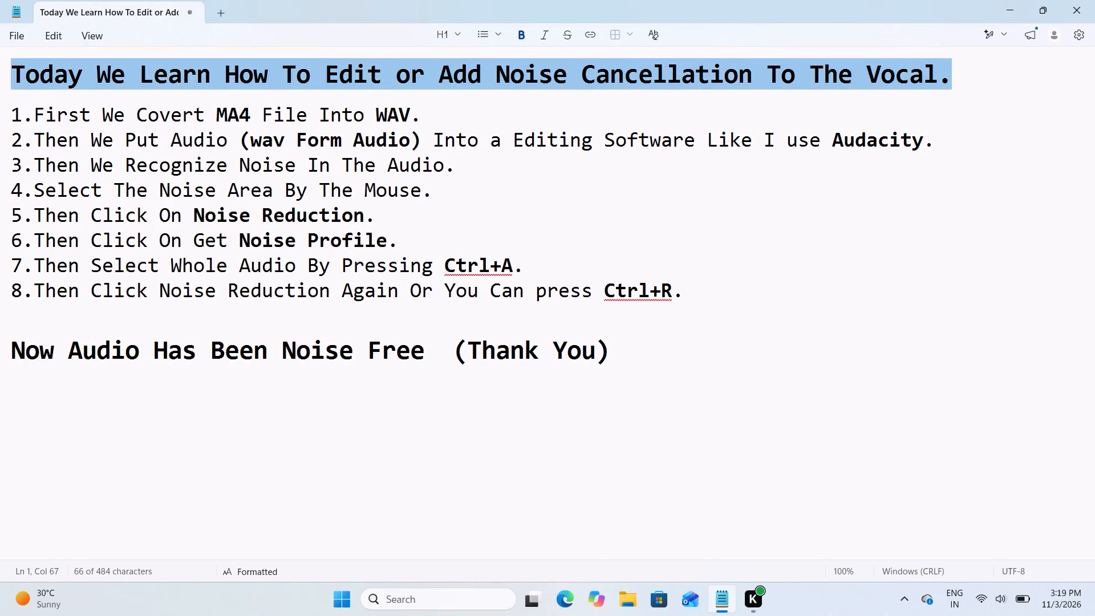
Highlight the first instruction in the notes, about converting the MA4 file into WAV, and clear the highlight.
{"action": "left_click", "coordinate": [421, 114]}
{"action": "left_click_drag", "start_coordinate": [421, 114], "coordinate": [42, 117]}
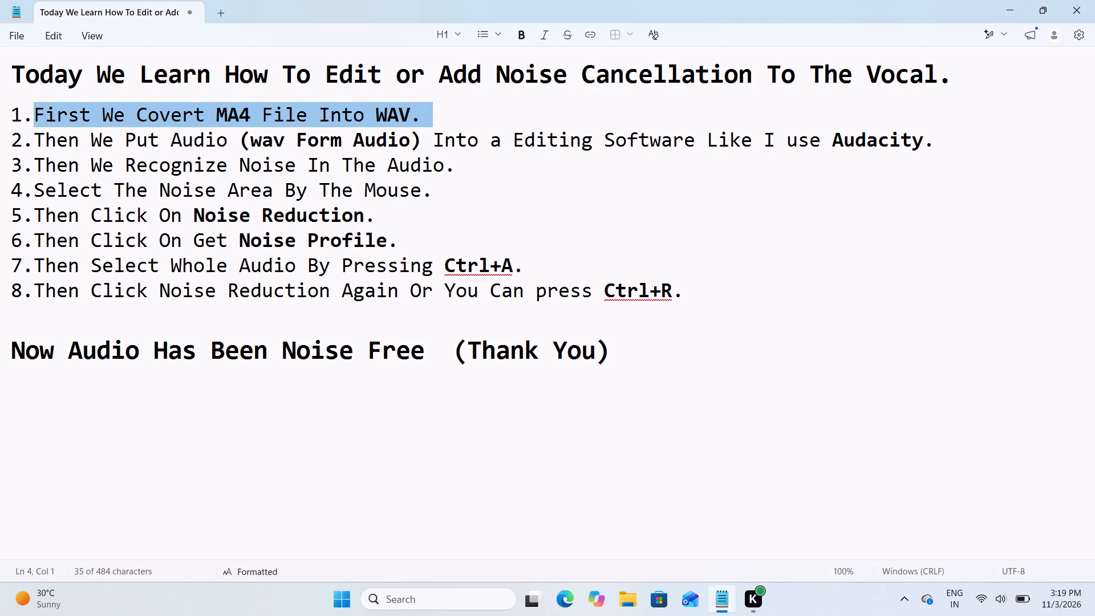
{"action": "left_click", "coordinate": [439, 113]}
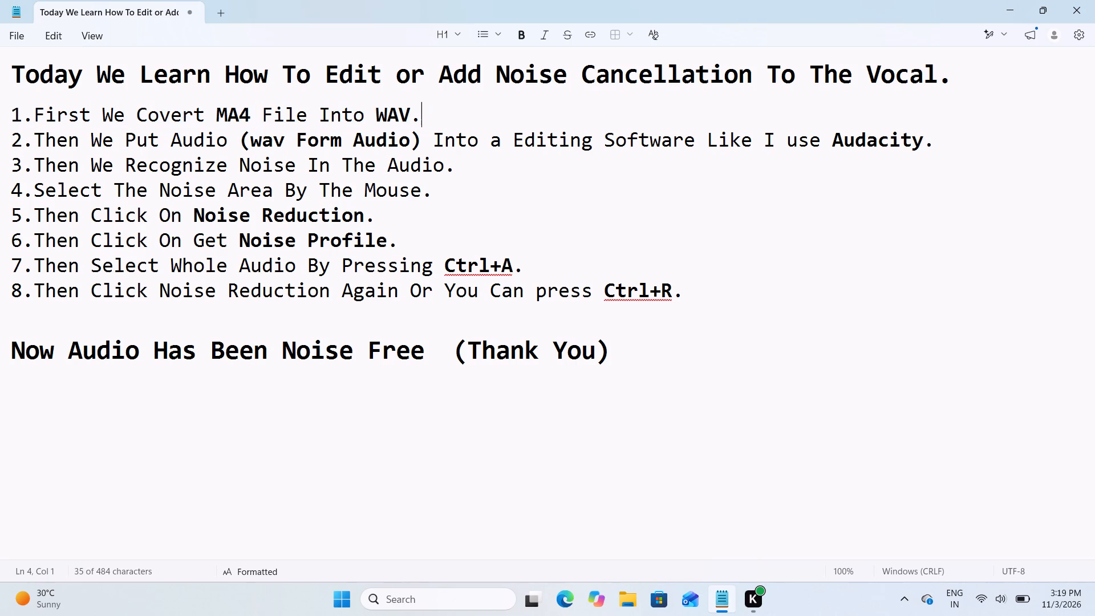
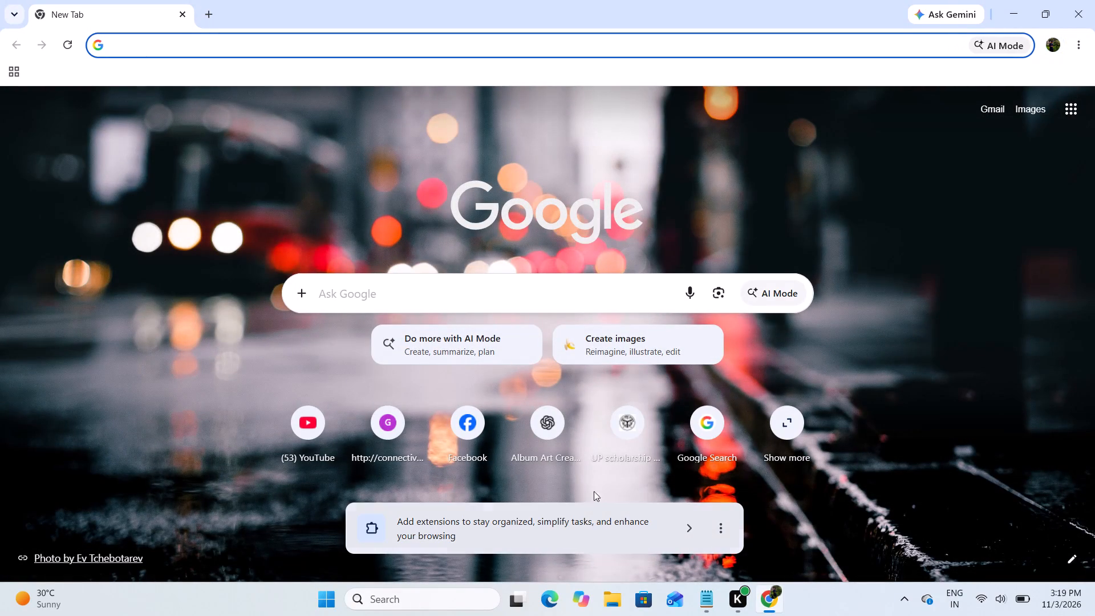
Search Google for "change Ma4 into wav".
{"action": "left_click", "coordinate": [433, 302]}
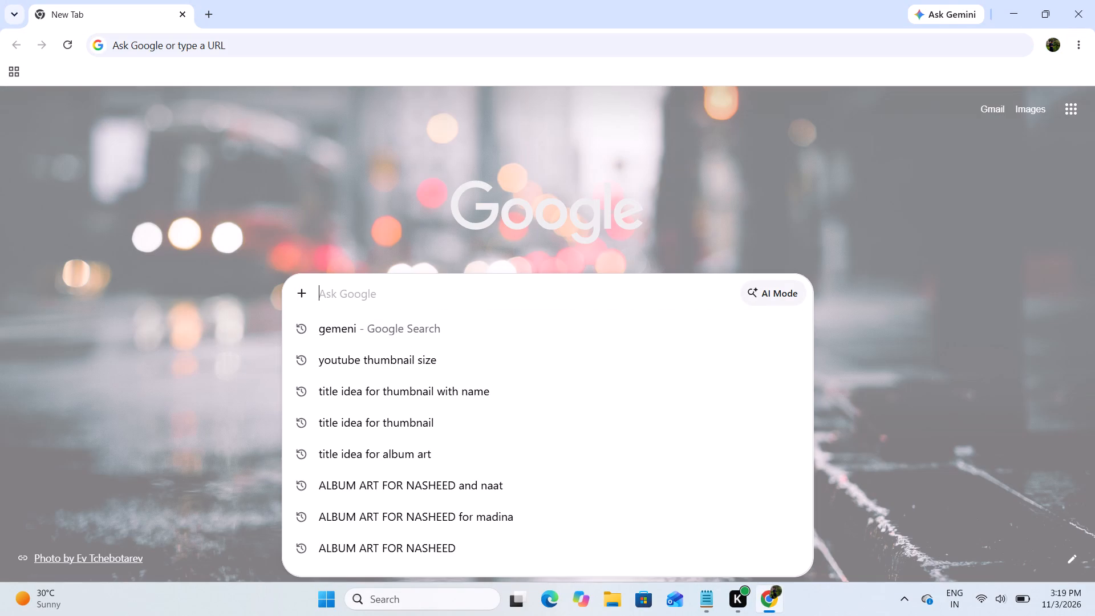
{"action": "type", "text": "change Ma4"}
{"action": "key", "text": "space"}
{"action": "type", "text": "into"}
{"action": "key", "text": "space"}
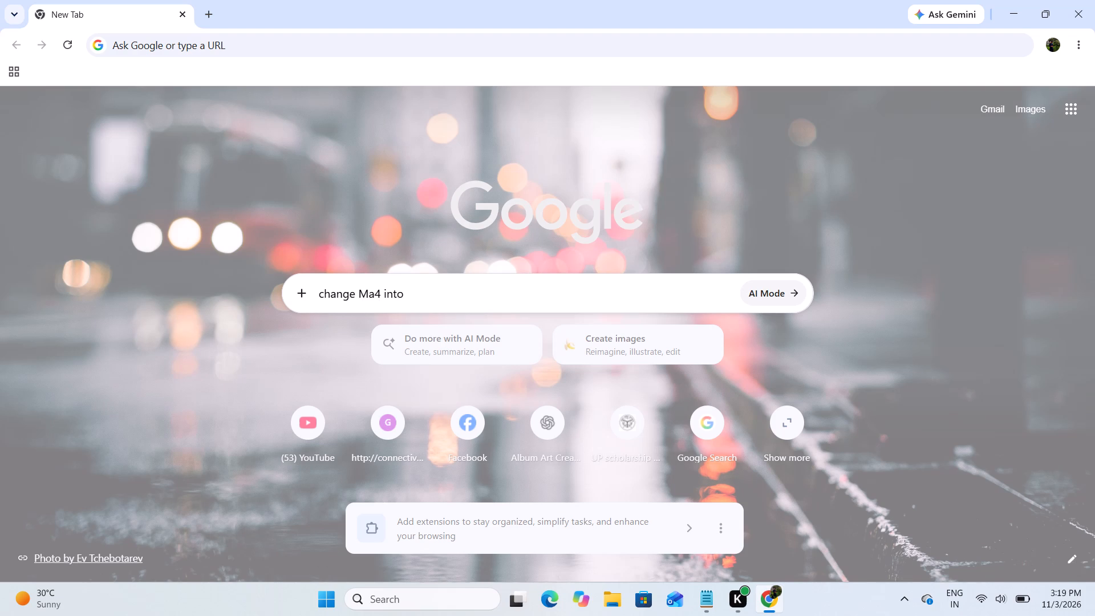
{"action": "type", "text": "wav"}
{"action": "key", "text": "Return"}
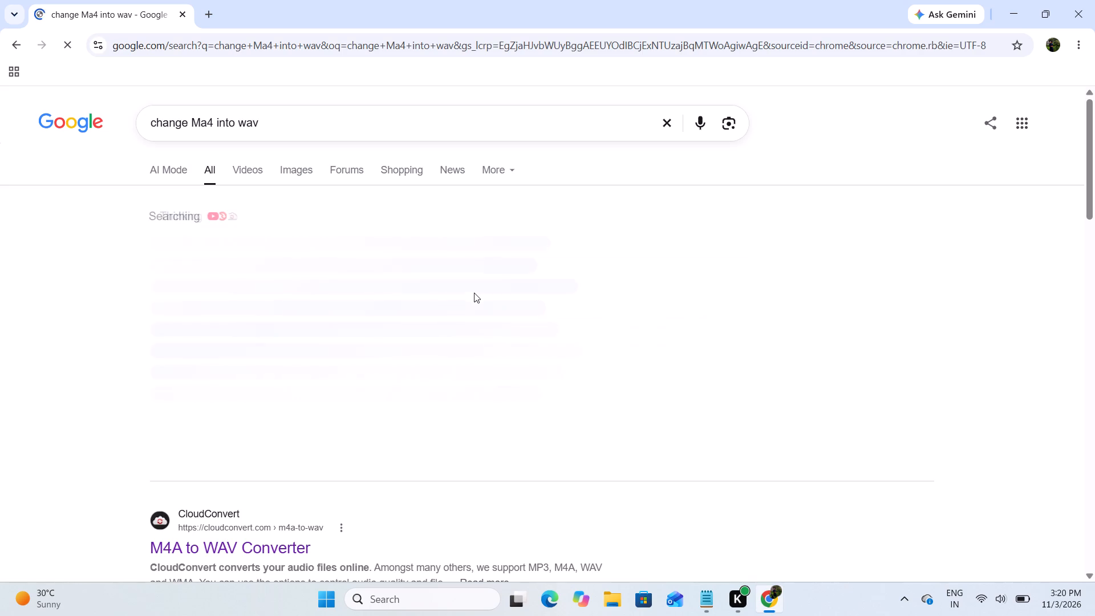
Dismiss the message notification and open CloudConvert's M4A to WAV Converter from the search results.
{"action": "scroll", "coordinate": [252, 412], "scroll_direction": "down", "scroll_amount": 2}
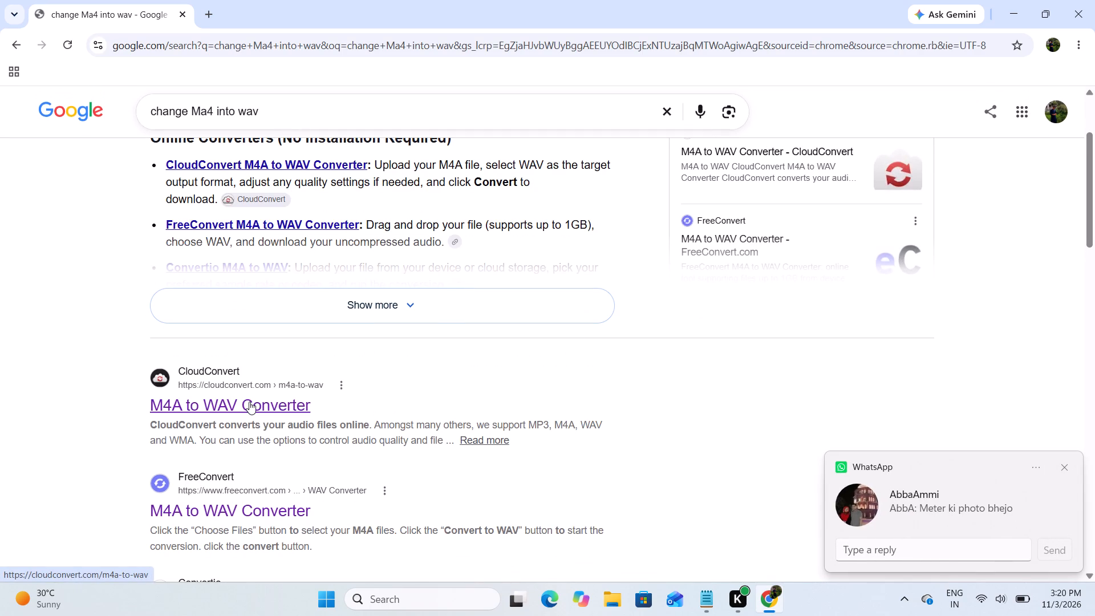
{"action": "left_click", "coordinate": [1066, 468]}
{"action": "left_click", "coordinate": [250, 413]}
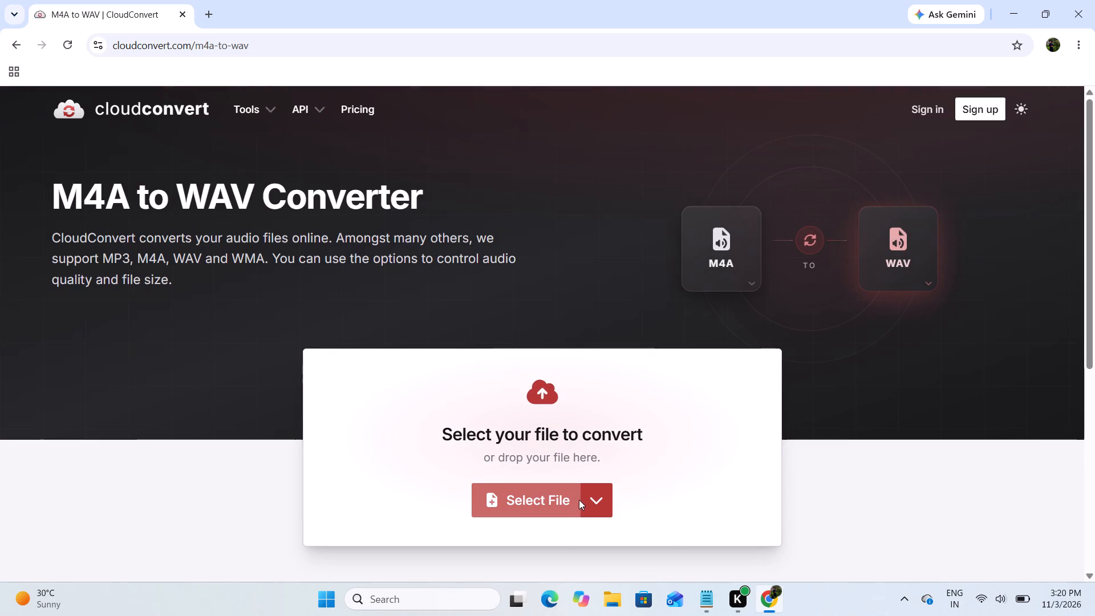
Load the file Ye umr.m4a from the Desktop into the converter.
{"action": "left_click", "coordinate": [537, 500]}
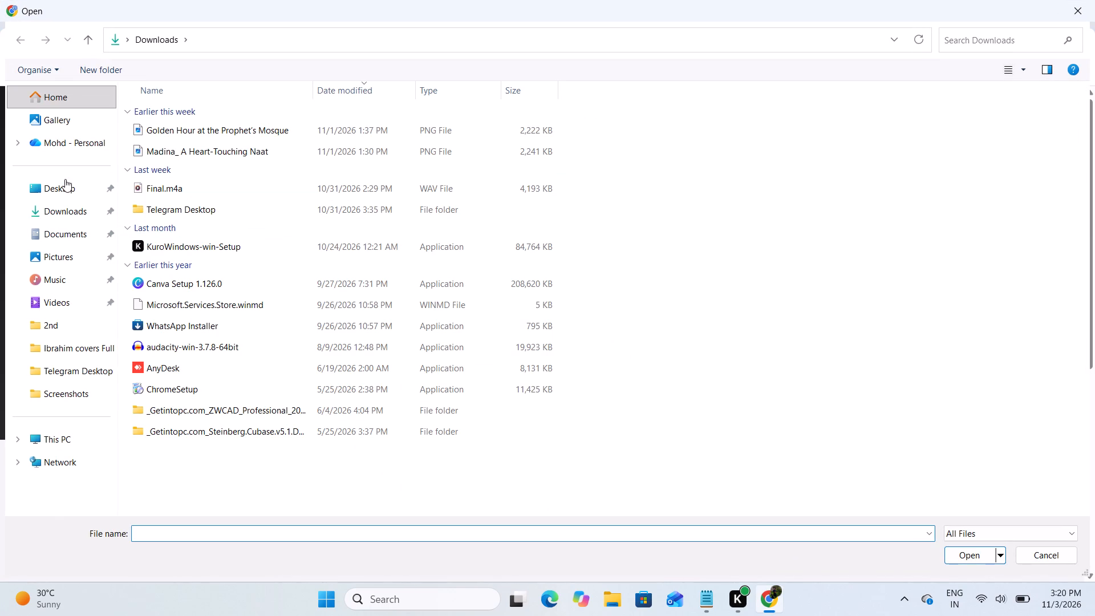
{"action": "left_click", "coordinate": [29, 197]}
{"action": "left_click", "coordinate": [71, 188]}
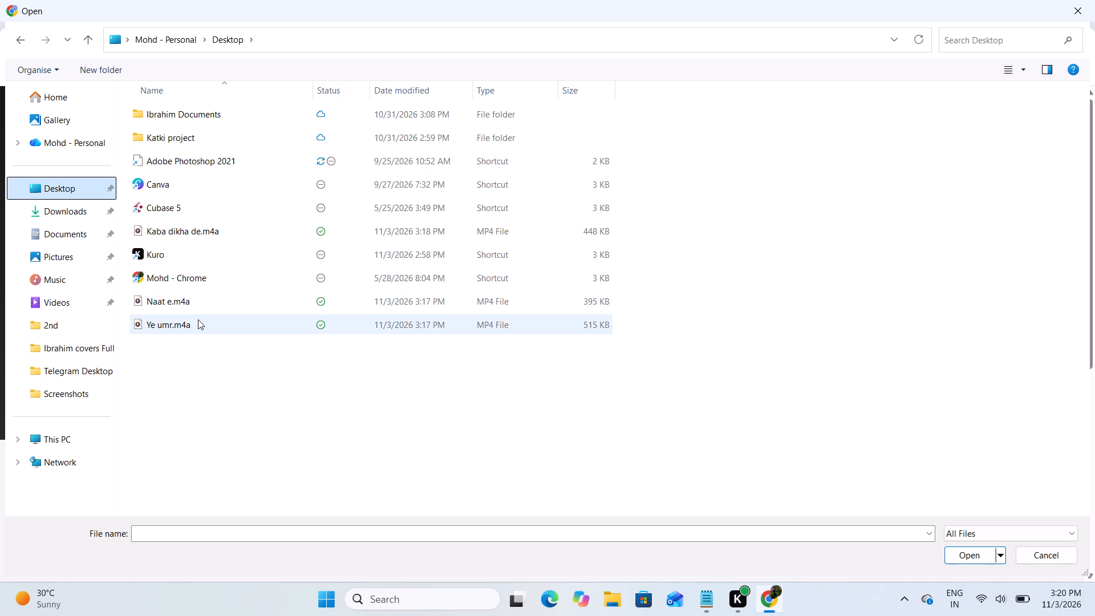
{"action": "left_click", "coordinate": [198, 321]}
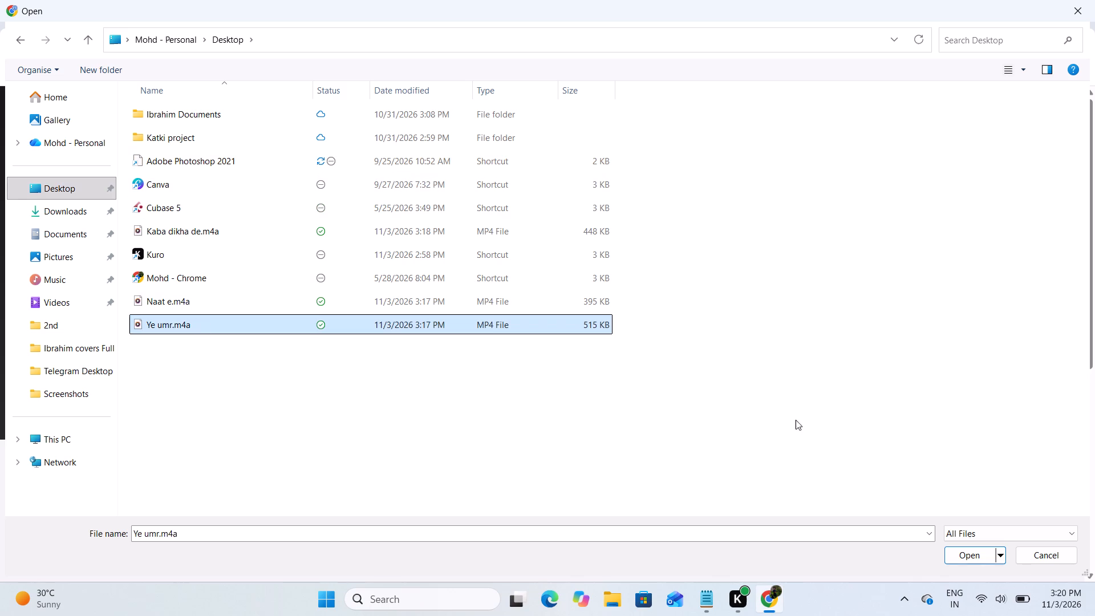
{"action": "left_click", "coordinate": [962, 559]}
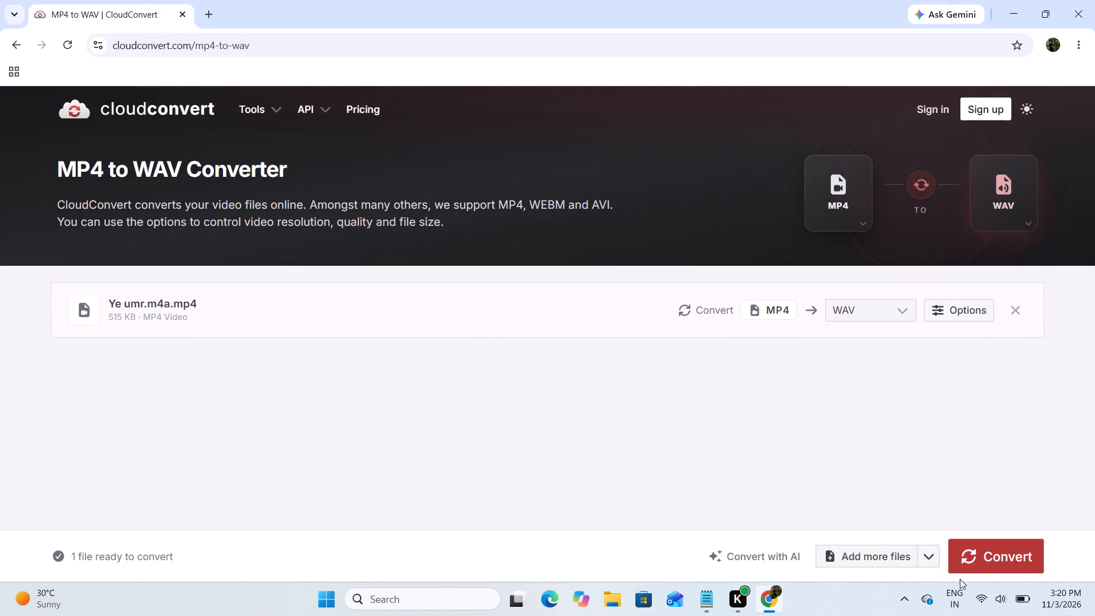
Convert the uploaded Ye umr.m4a.mp4 file from MP4 to WAV and download the converted file.
{"action": "left_click", "coordinate": [981, 556]}
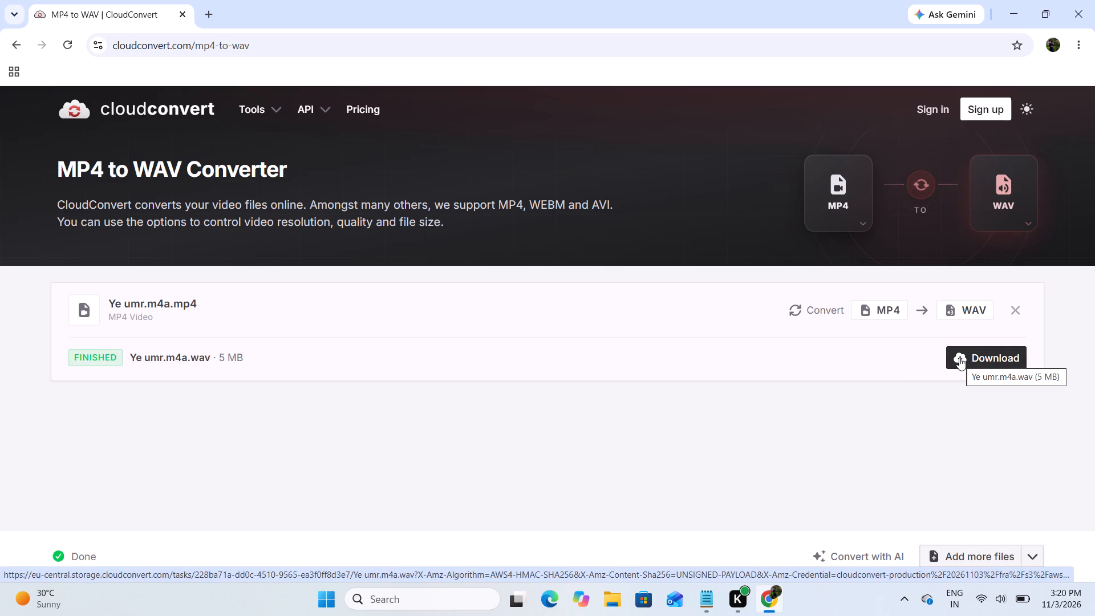
{"action": "left_click", "coordinate": [959, 358]}
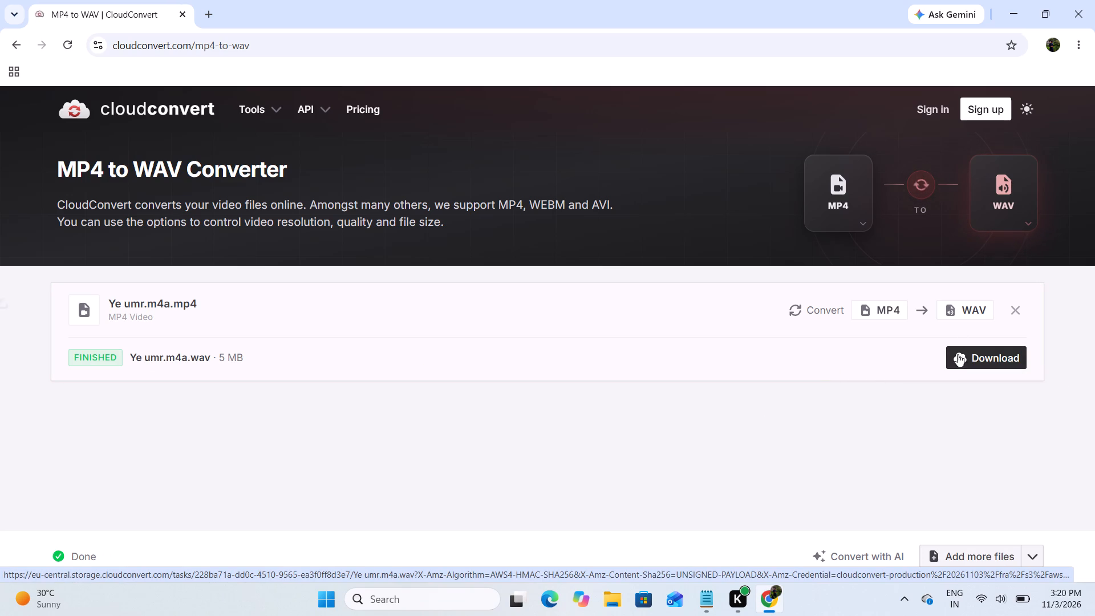
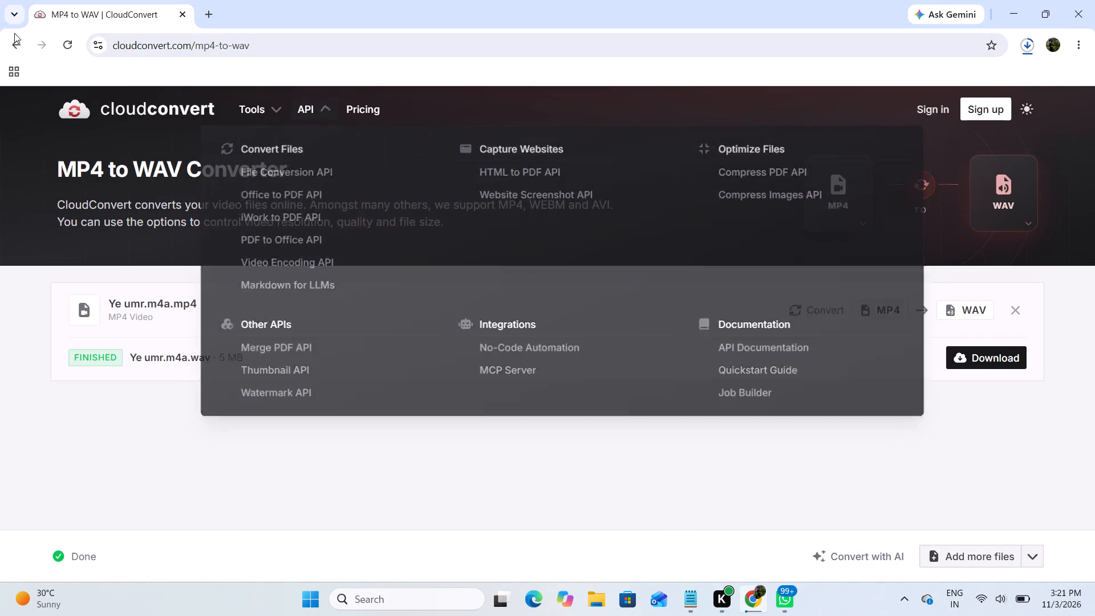
Go back from the finished conversion and reopen CloudConvert's M4A to WAV converter page for another file.
{"action": "left_click", "coordinate": [14, 40]}
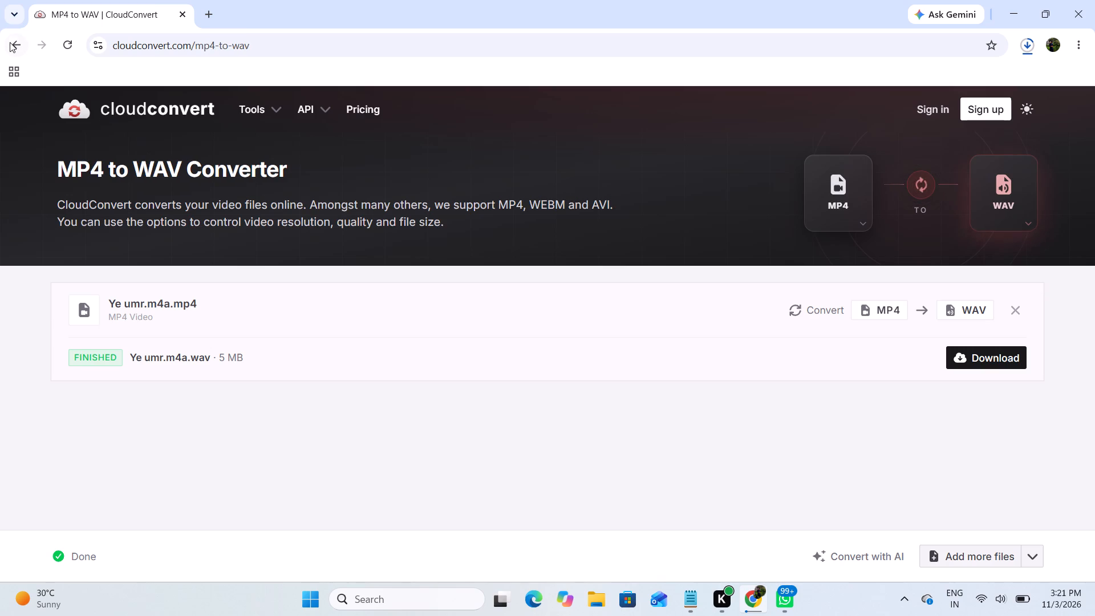
{"action": "left_click", "coordinate": [14, 41]}
{"action": "left_click", "coordinate": [225, 414]}
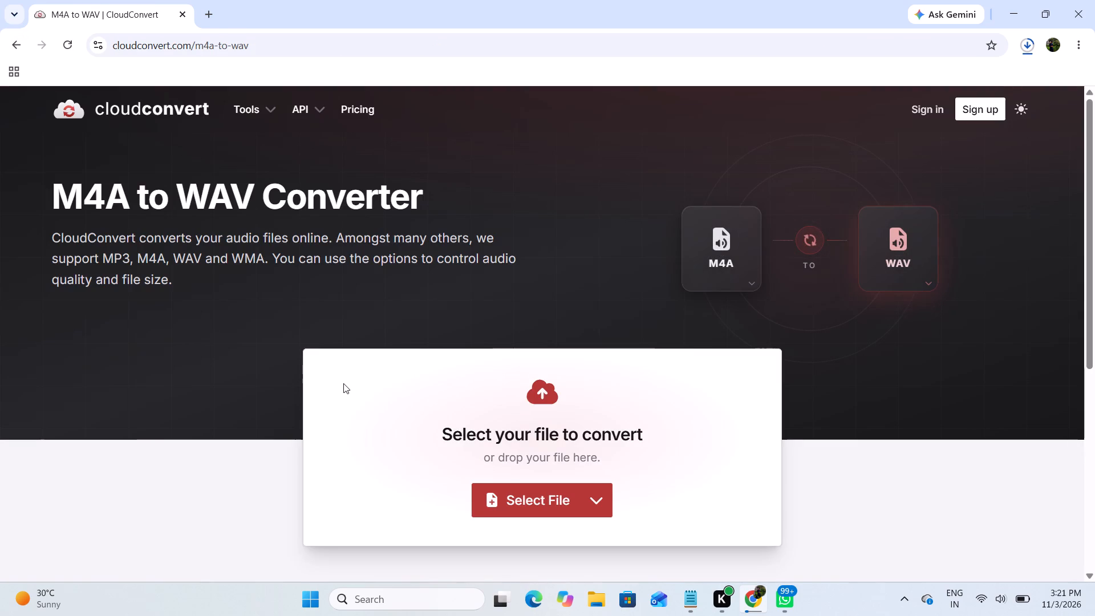
Upload the Naat e.m4a file from the Desktop and start its conversion from MP4 to WAV.
{"action": "left_click", "coordinate": [567, 500]}
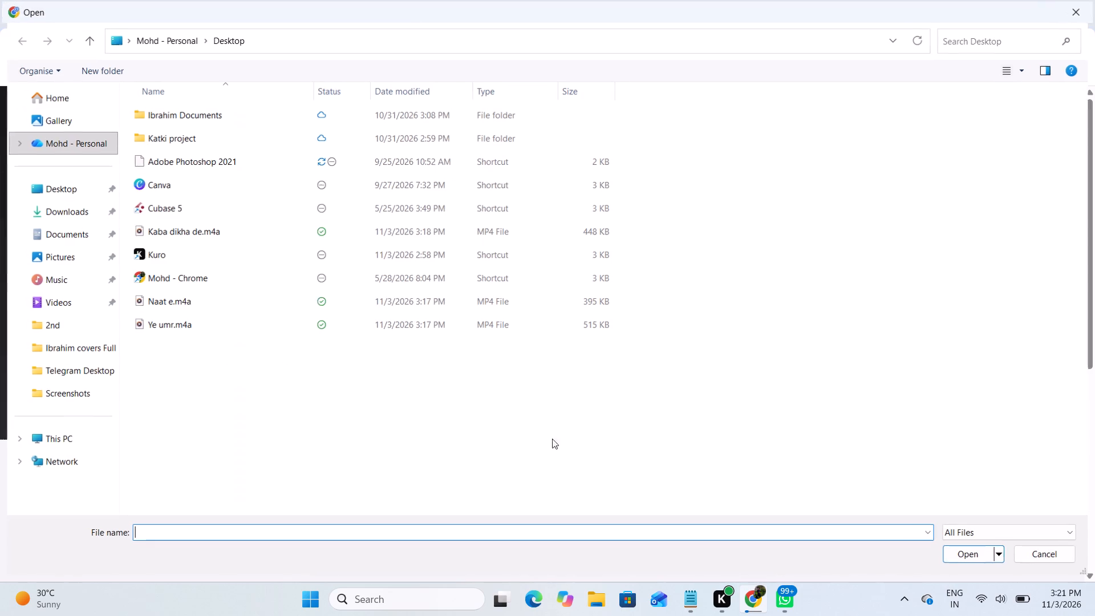
{"action": "left_click", "coordinate": [184, 298]}
{"action": "left_click", "coordinate": [970, 560]}
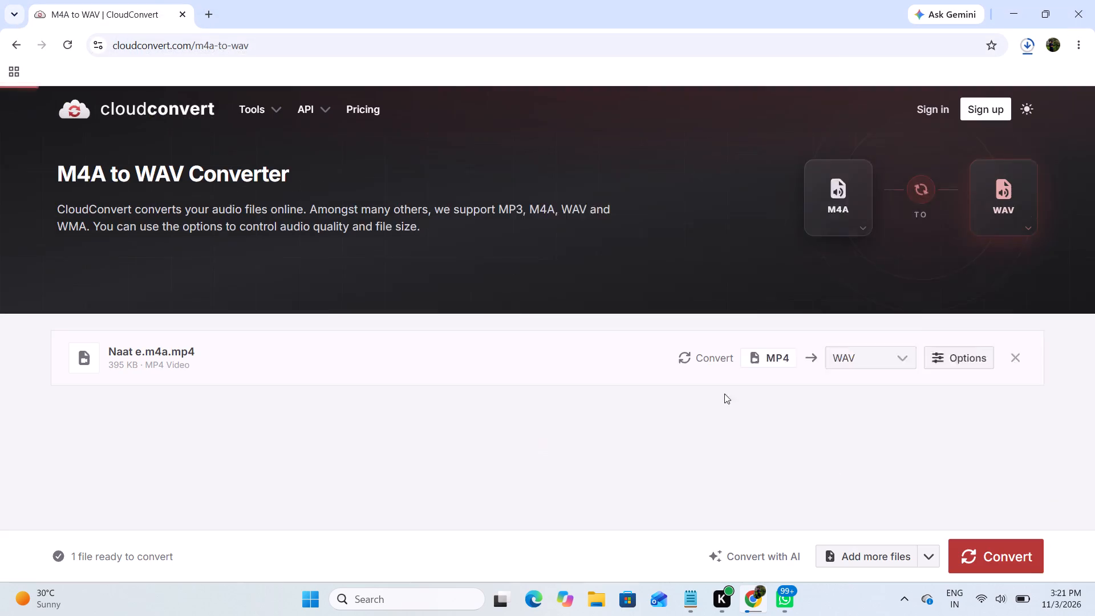
{"action": "left_click", "coordinate": [972, 548]}
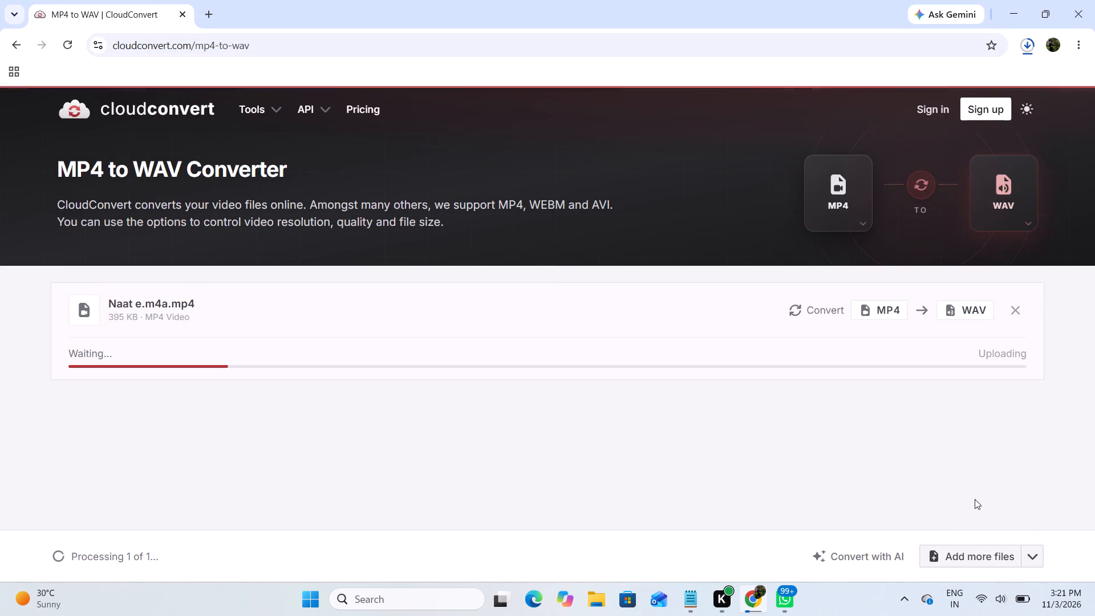
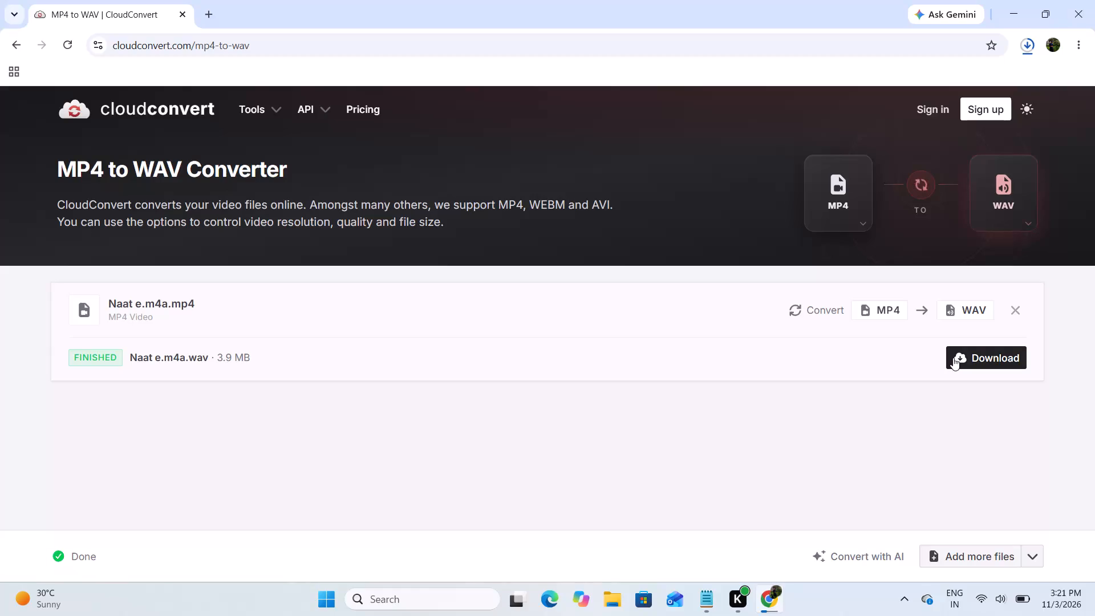
Download the converted Naat e.m4a.wav file.
{"action": "left_click", "coordinate": [953, 358]}
Open the browser's download history and remove the entries older than today's two WAV downloads.
{"action": "key", "text": "ctrl+j"}
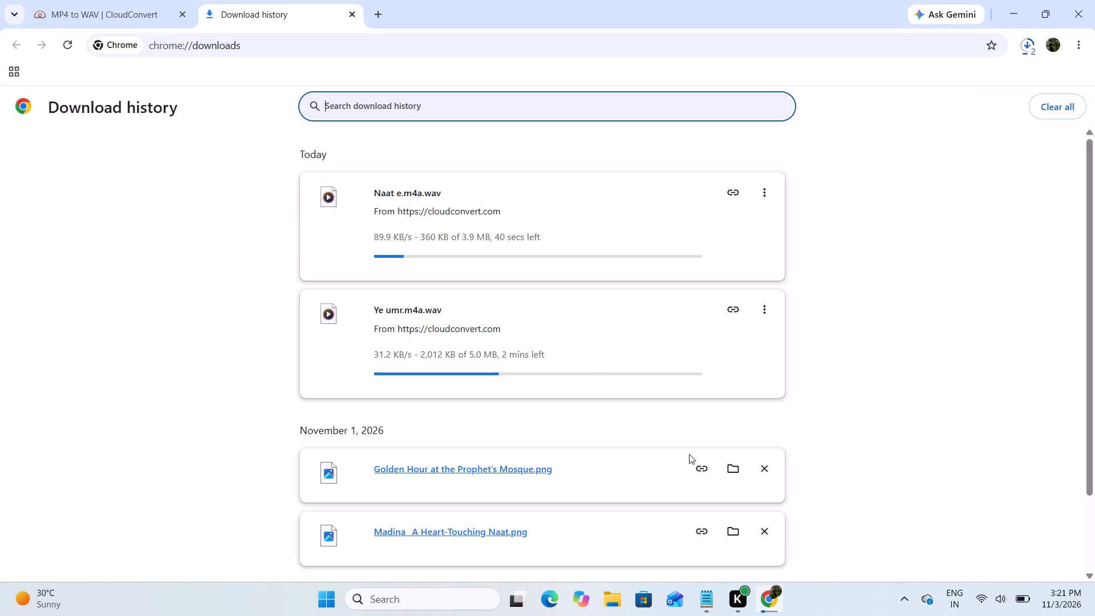
{"action": "triple_click", "coordinate": [769, 474]}
{"action": "left_click", "coordinate": [769, 474]}
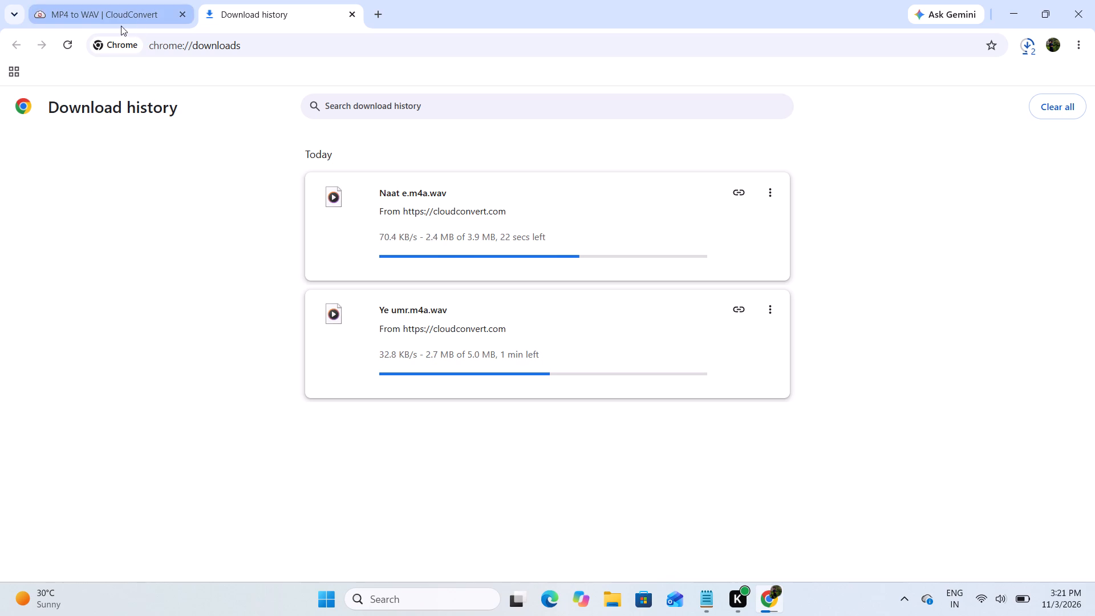
Reopen CloudConvert's M4A to WAV converter from the Google results and convert the Kaba dikha de.m4a file to WAV.
{"action": "left_click", "coordinate": [73, 11]}
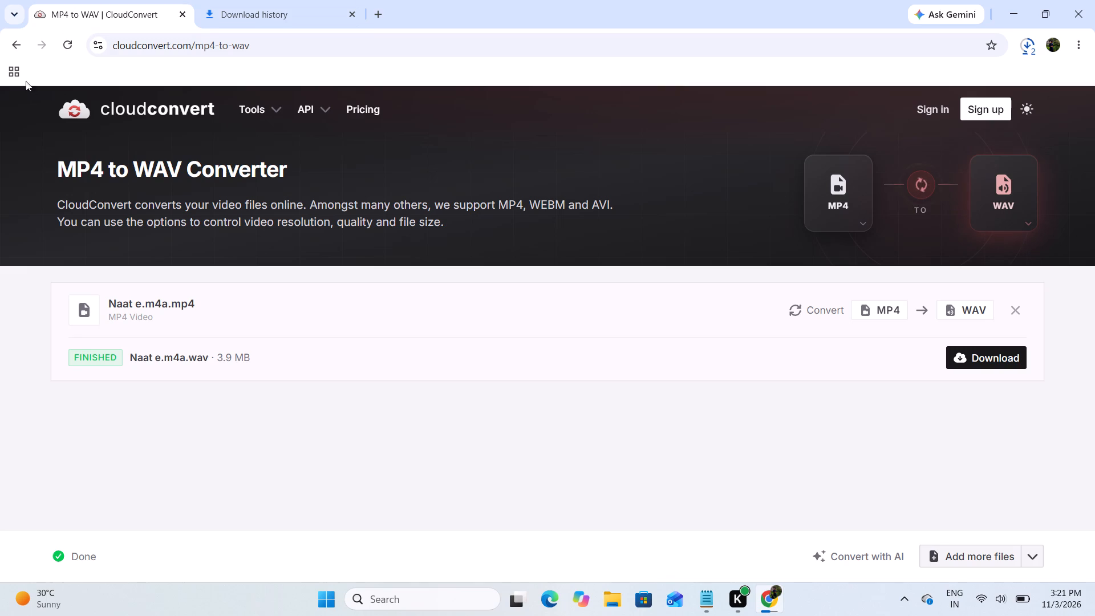
{"action": "left_click", "coordinate": [19, 48]}
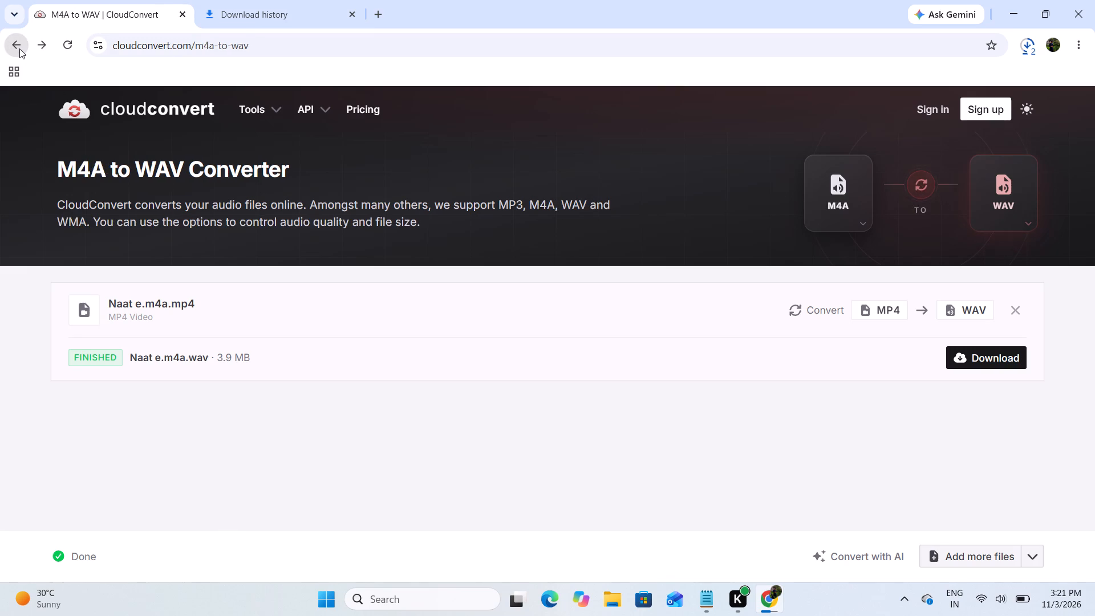
{"action": "left_click", "coordinate": [19, 48]}
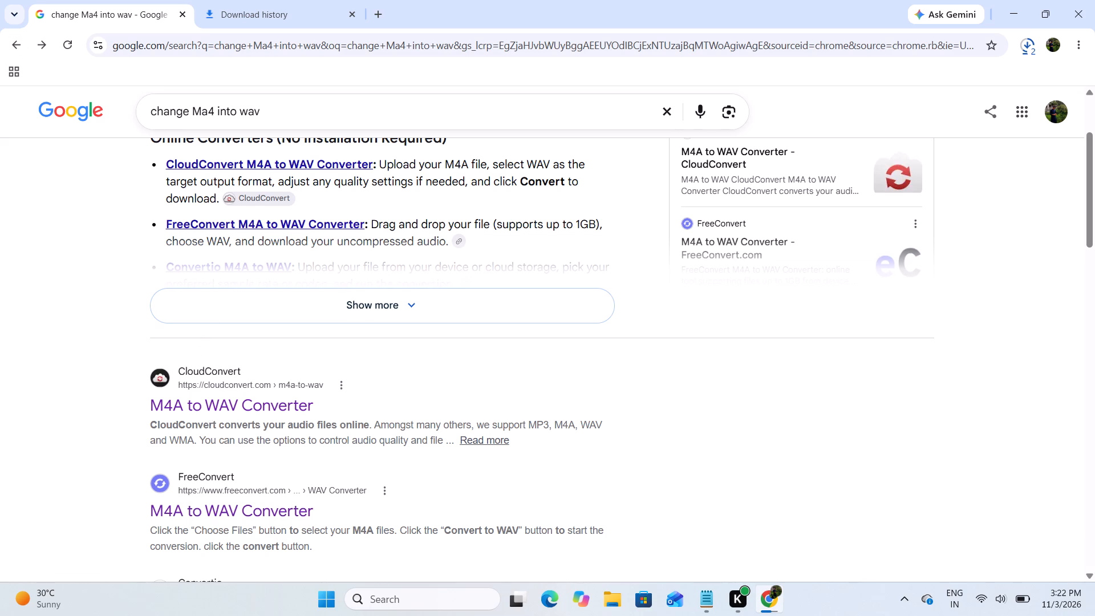
{"action": "left_click", "coordinate": [214, 400]}
{"action": "left_click", "coordinate": [537, 499]}
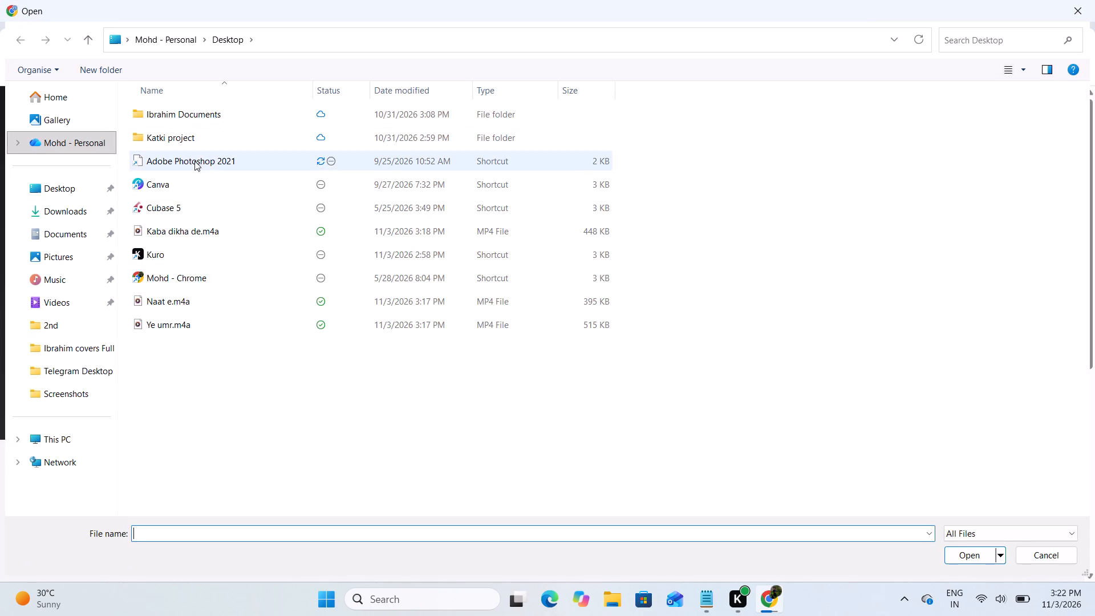
Upload the Kaba dikha de.m4a file from the Desktop and start its conversion from MP4 to WAV.
{"action": "left_click", "coordinate": [186, 231]}
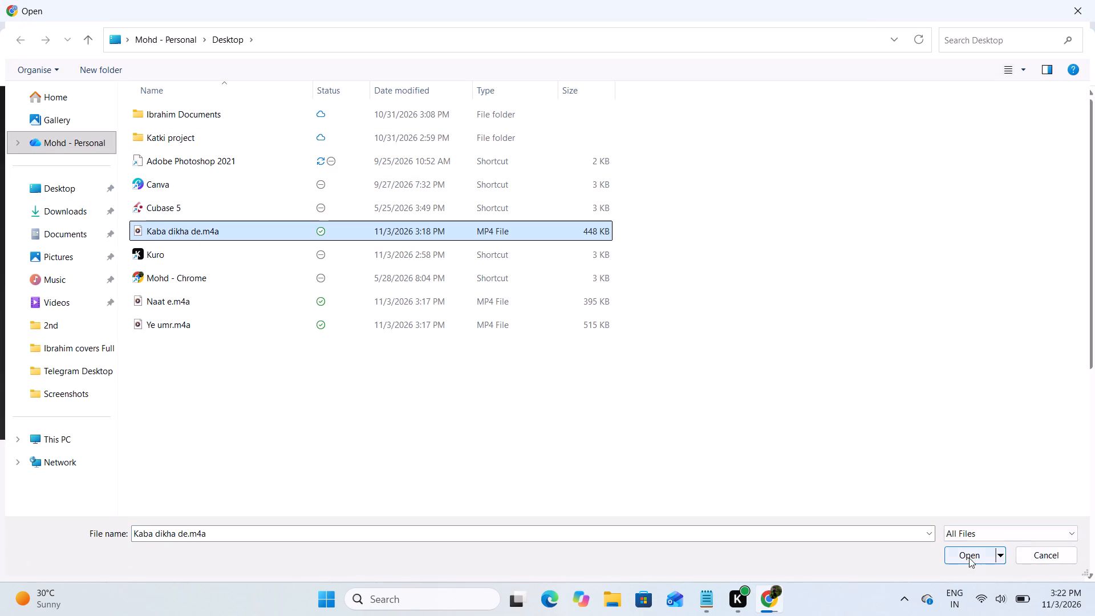
{"action": "left_click", "coordinate": [969, 558]}
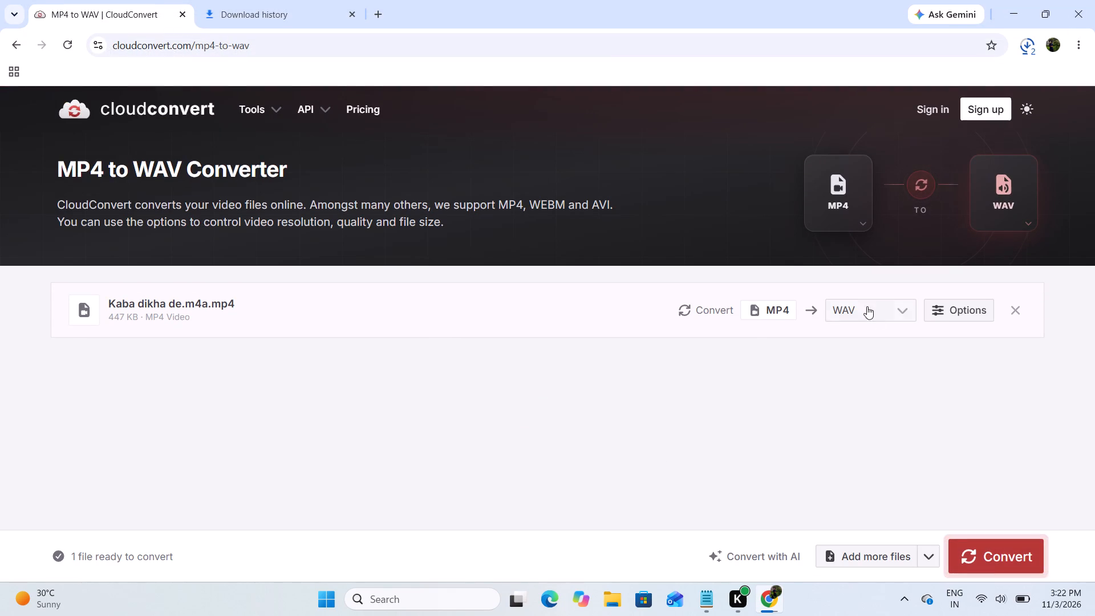
{"action": "left_click", "coordinate": [972, 548]}
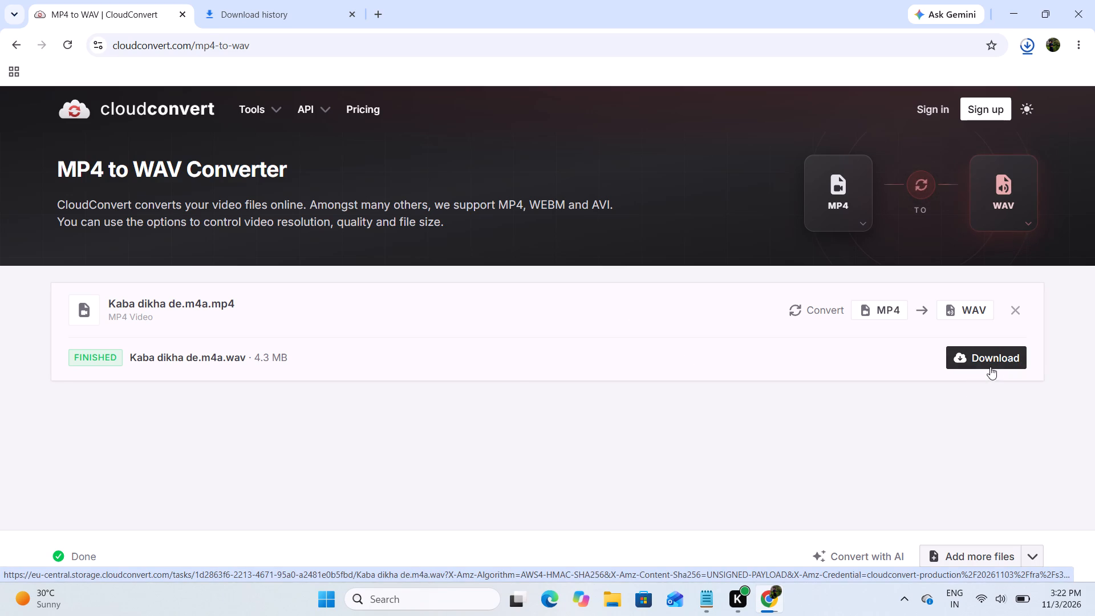
Check the running downloads in the download history and download the converted Kaba dikha de.m4a.wav file from CloudConvert.
{"action": "key", "text": "ctrl+j"}
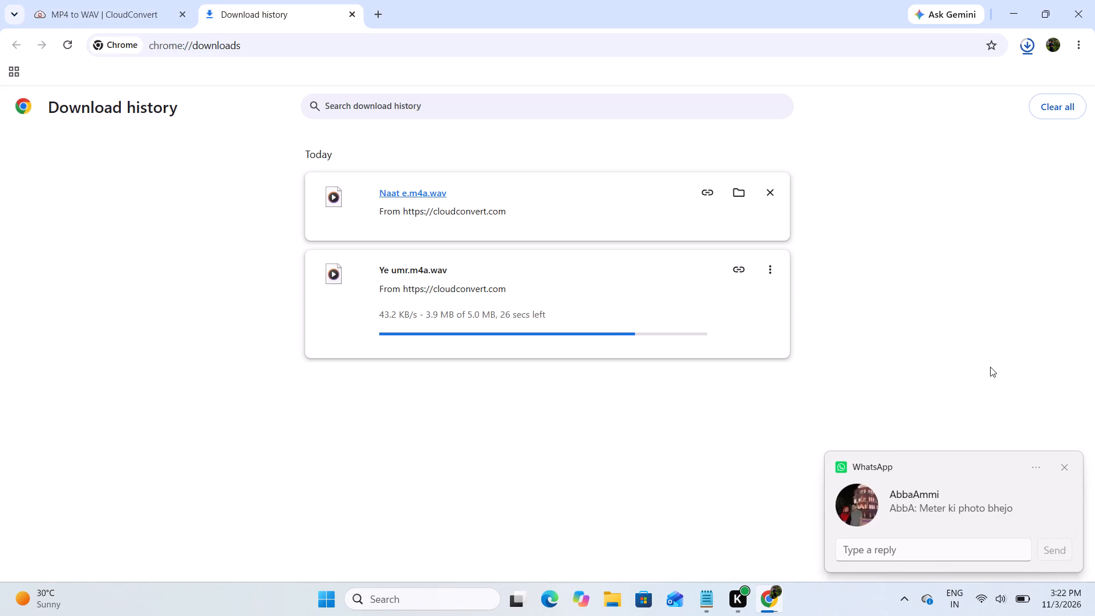
{"action": "left_click", "coordinate": [1064, 467]}
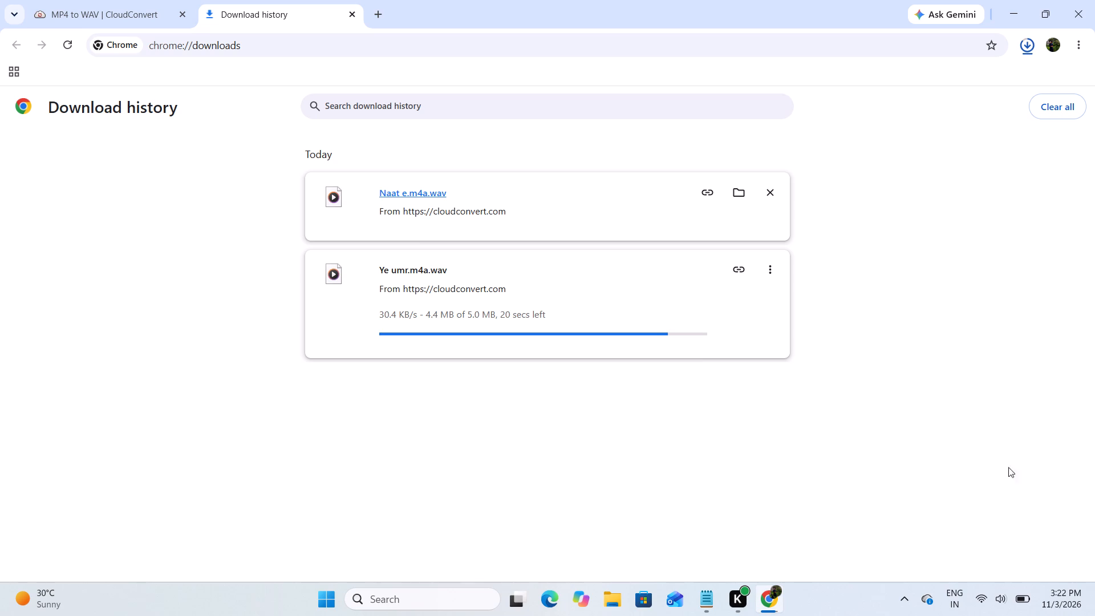
{"action": "left_click", "coordinate": [103, 2]}
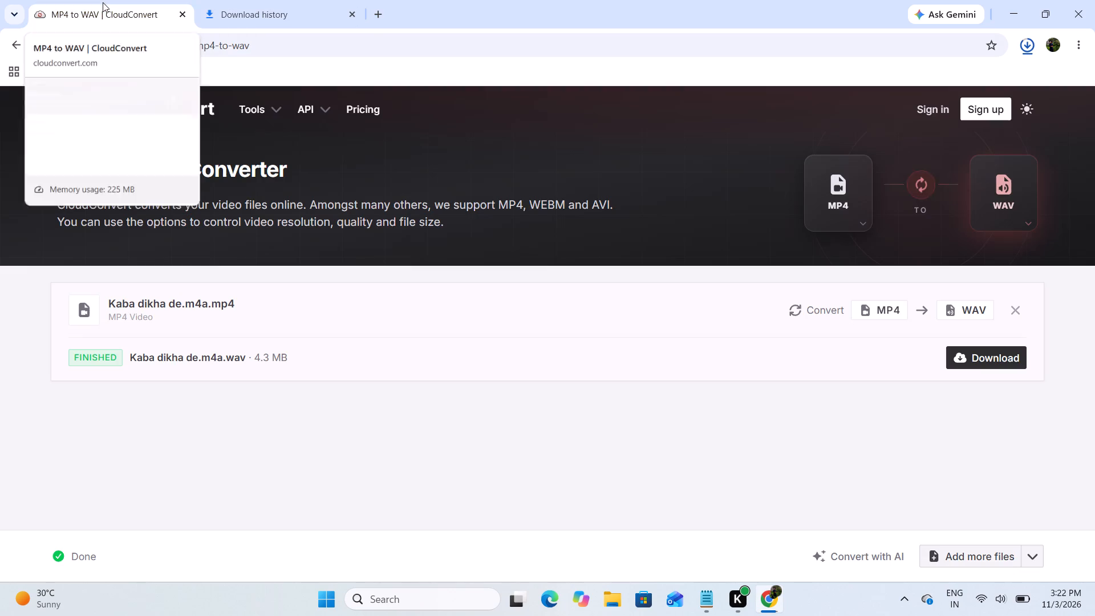
{"action": "left_click", "coordinate": [978, 358]}
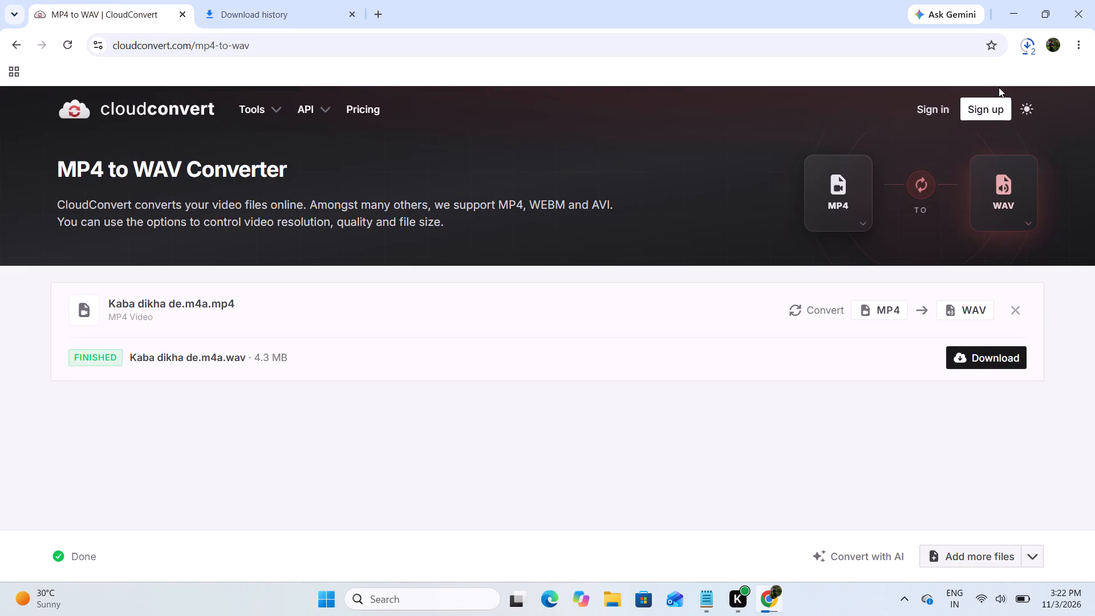
Check the progress of the WAV downloads in the download history and glance at the system's quick settings.
{"action": "key", "text": "ctrl+j"}
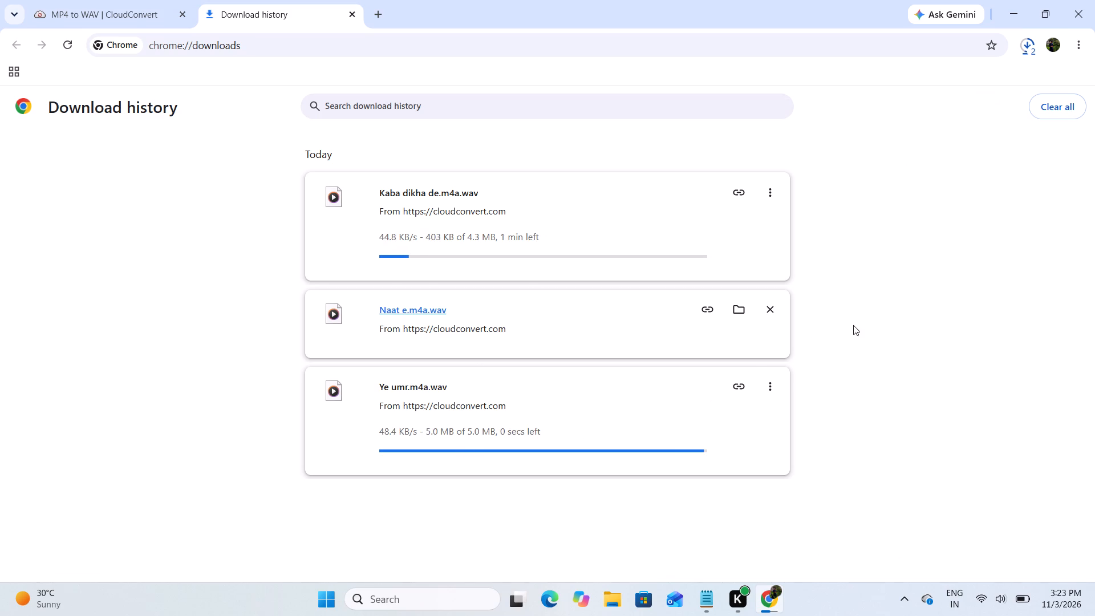
{"action": "left_click", "coordinate": [979, 591]}
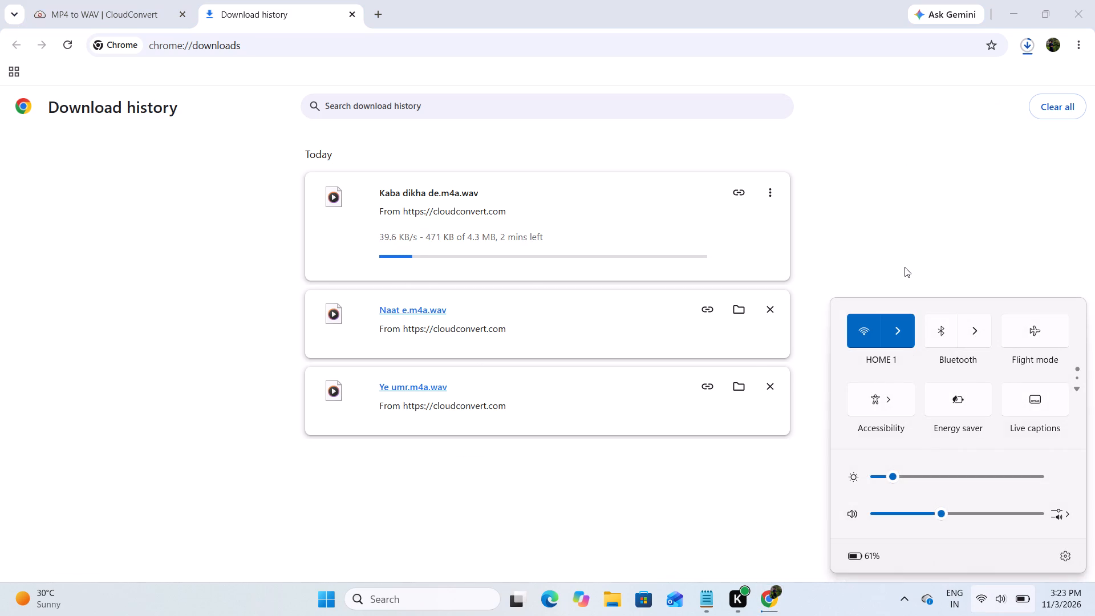
{"action": "left_click", "coordinate": [905, 265]}
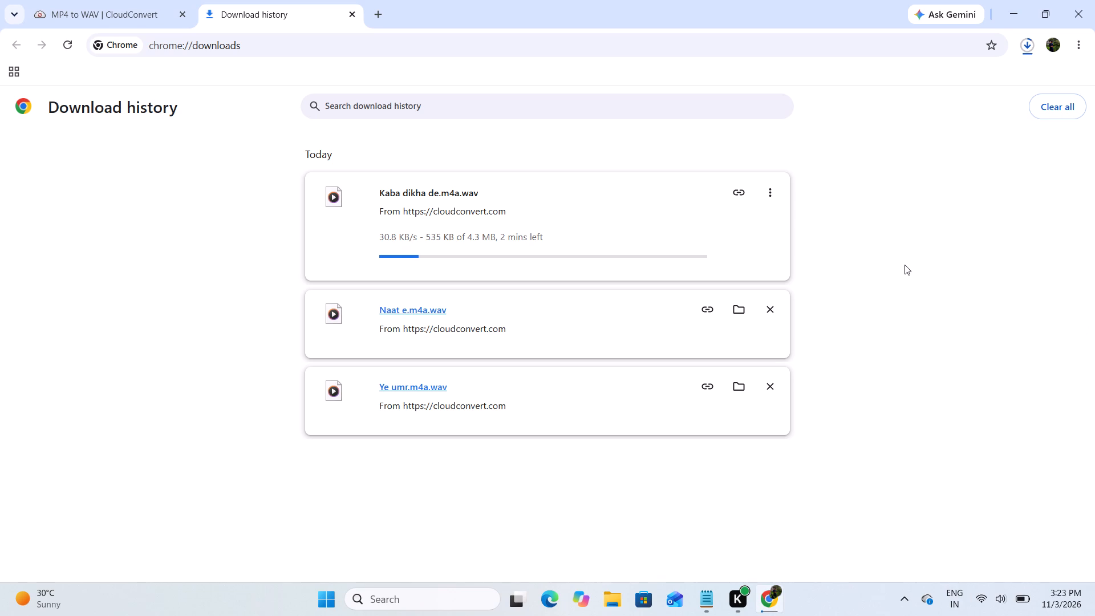
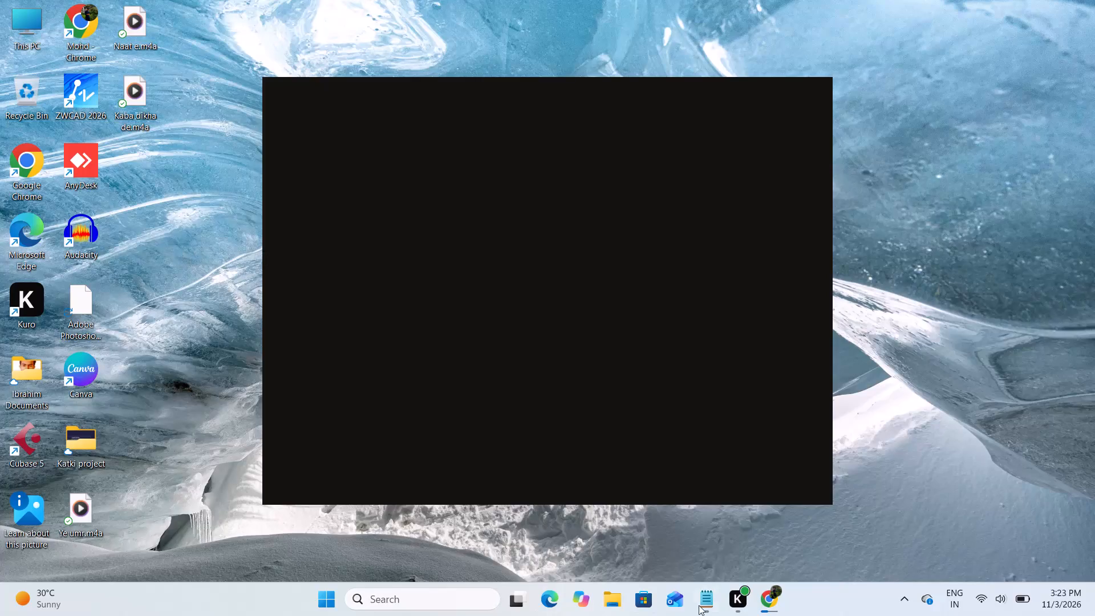
Switch to the Notepad notes and review the second instruction about putting the WAV audio into editing software.
{"action": "left_click", "coordinate": [700, 609]}
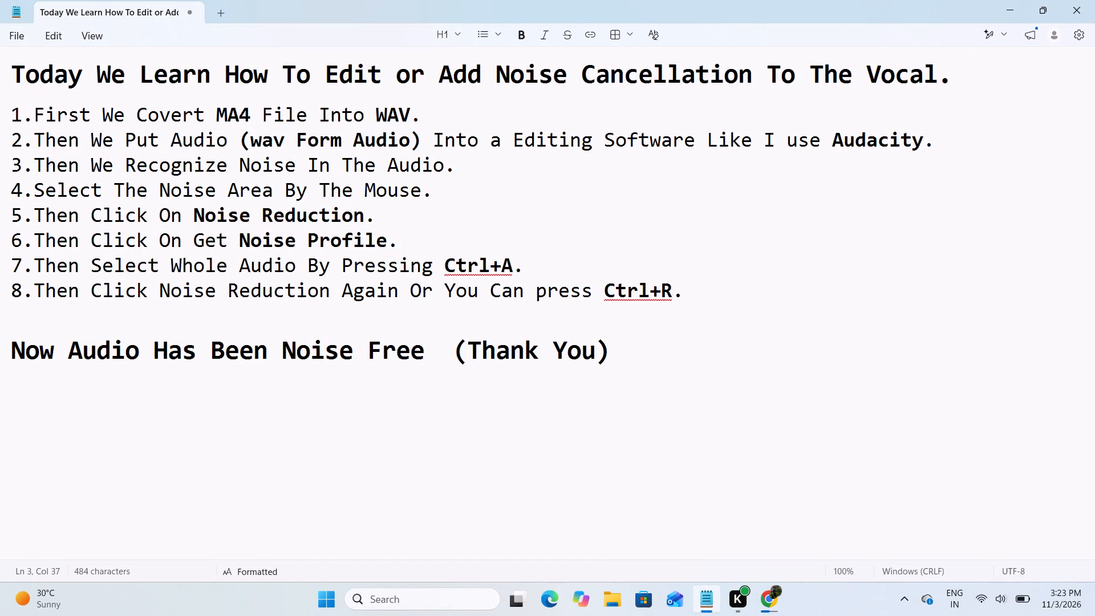
{"action": "left_click_drag", "start_coordinate": [925, 133], "coordinate": [18, 137]}
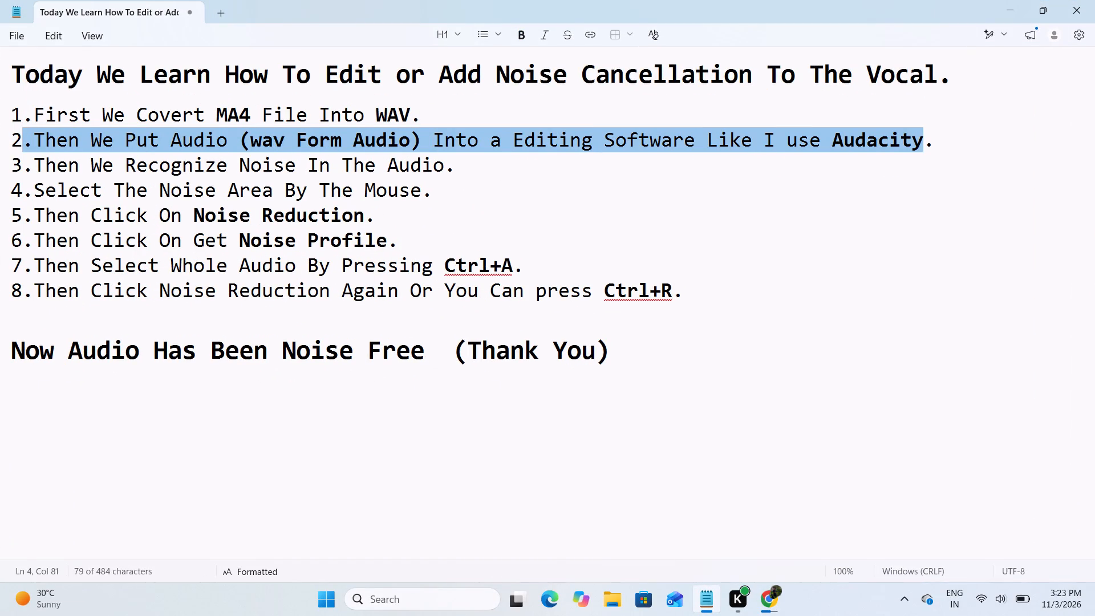
{"action": "left_click", "coordinate": [1059, 146]}
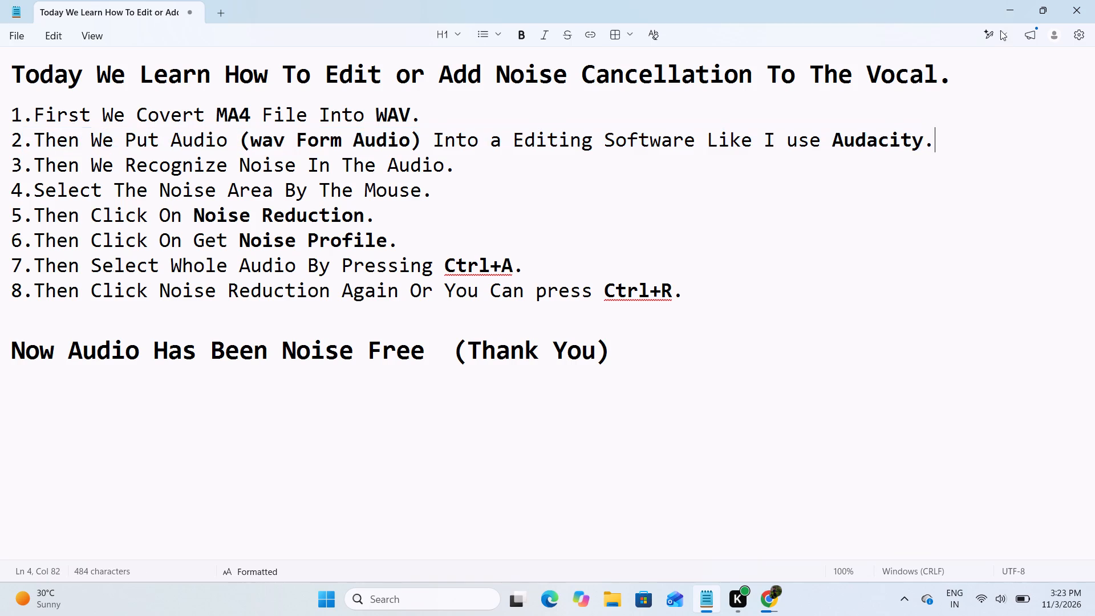
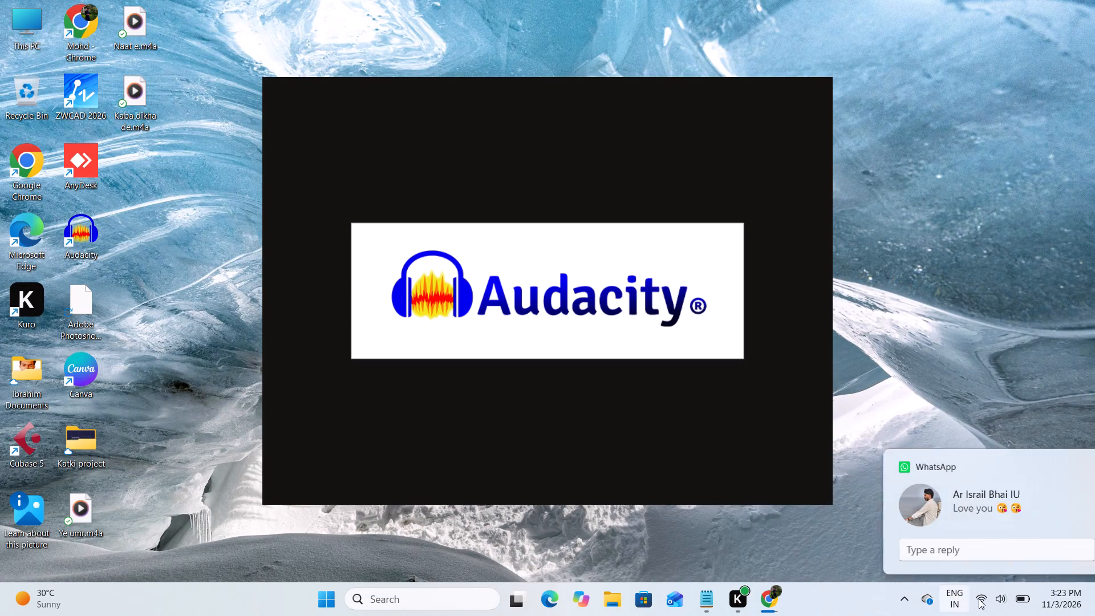
Dismiss the WhatsApp notification and fine-tune the screen brightness to about 10% in the system's quick settings.
{"action": "left_click", "coordinate": [1066, 467]}
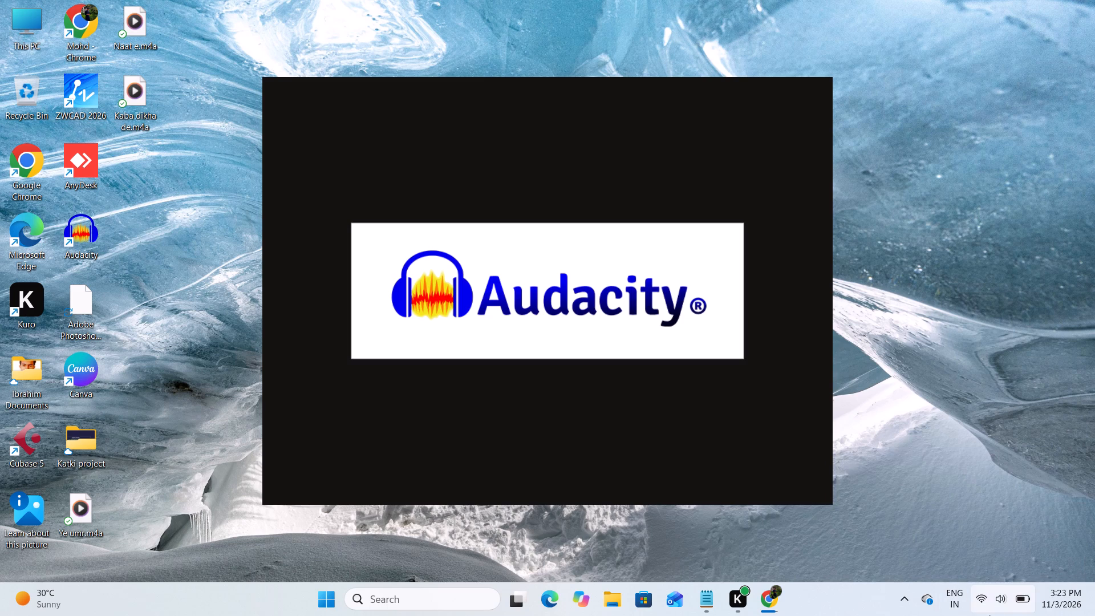
{"action": "left_click", "coordinate": [997, 595]}
{"action": "left_click_drag", "start_coordinate": [889, 479], "coordinate": [886, 481]}
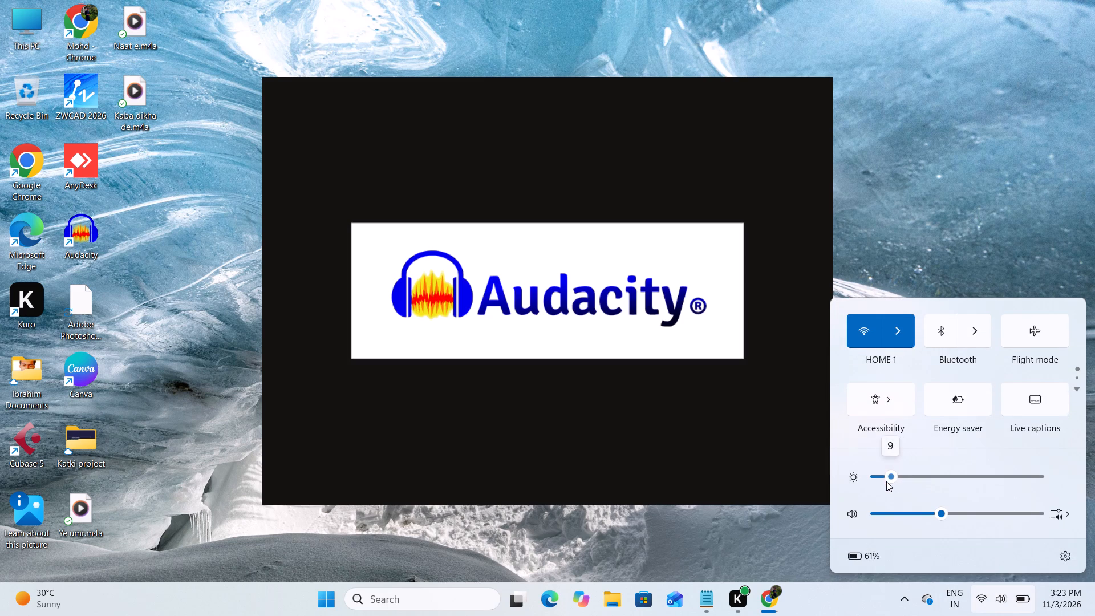
{"action": "left_click_drag", "start_coordinate": [886, 481], "coordinate": [889, 484]}
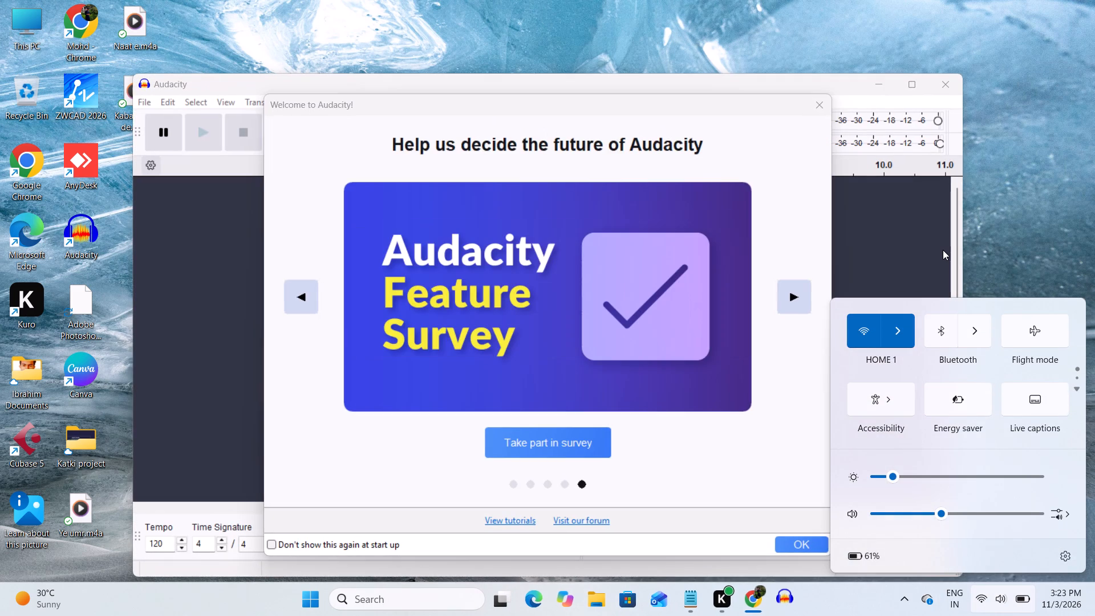
Skip the Audacity update, close the welcome window, and reposition the restored Audacity window clear of the desktop icons.
{"action": "left_click", "coordinate": [1029, 230]}
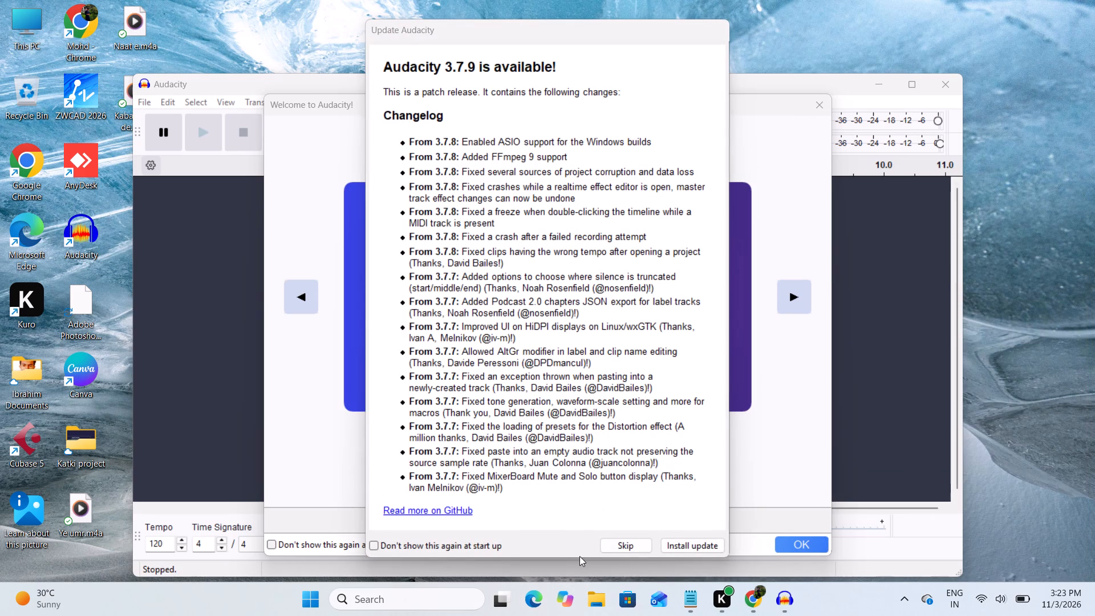
{"action": "left_click", "coordinate": [628, 548]}
{"action": "left_click", "coordinate": [818, 107]}
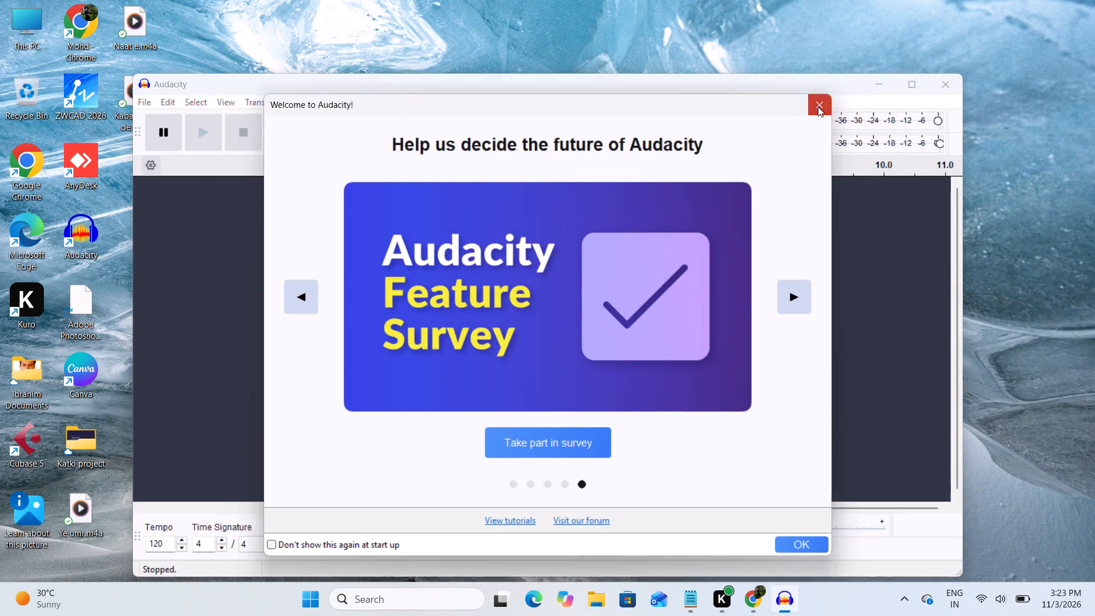
{"action": "left_click", "coordinate": [911, 80]}
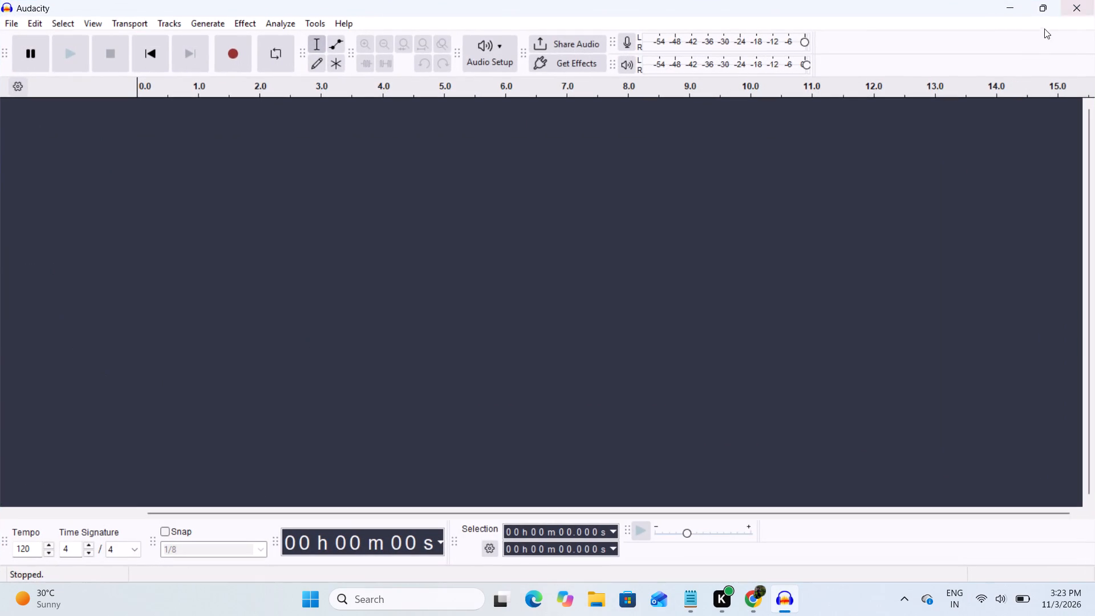
{"action": "left_click", "coordinate": [1048, 0]}
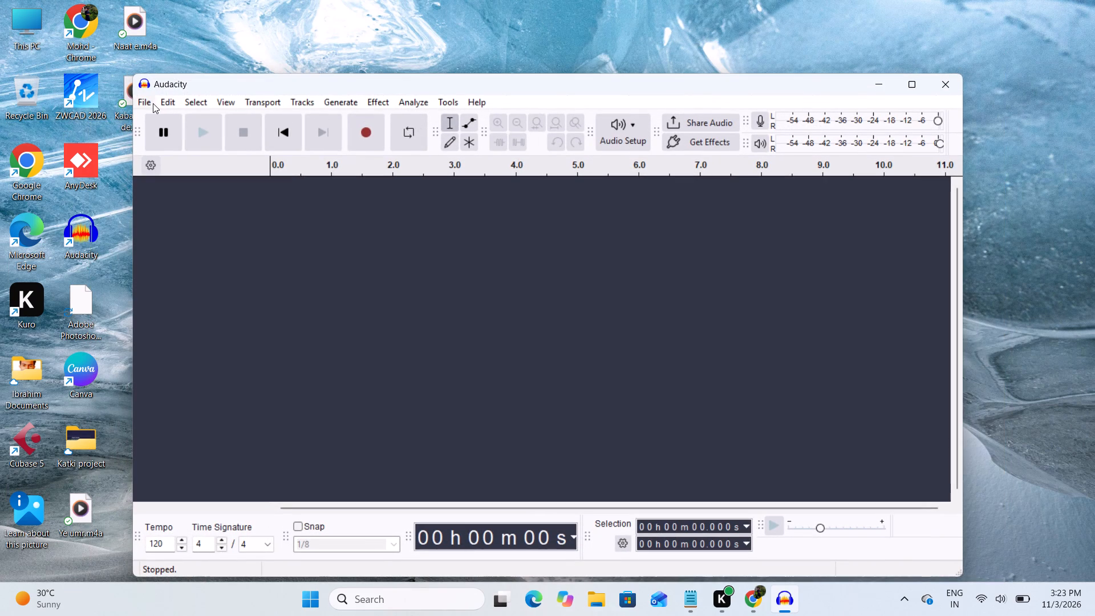
{"action": "left_click_drag", "start_coordinate": [226, 80], "coordinate": [344, 30]}
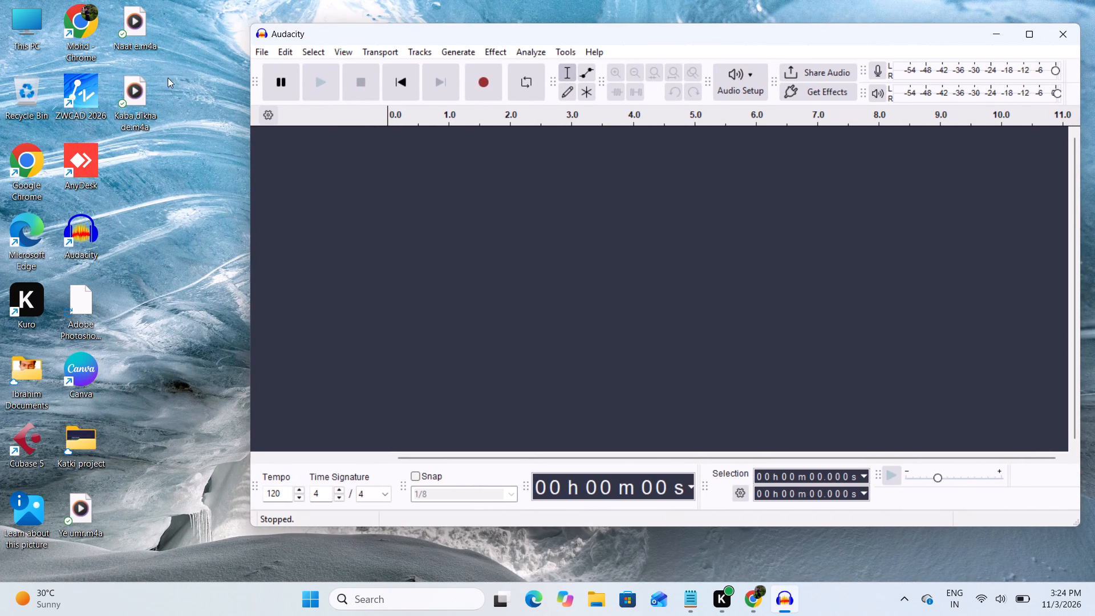
Open the Downloads folder in File Explorer, select the converted Ye umr.m4a file and examine its details and the folder's contents.
{"action": "double_click", "coordinate": [30, 30]}
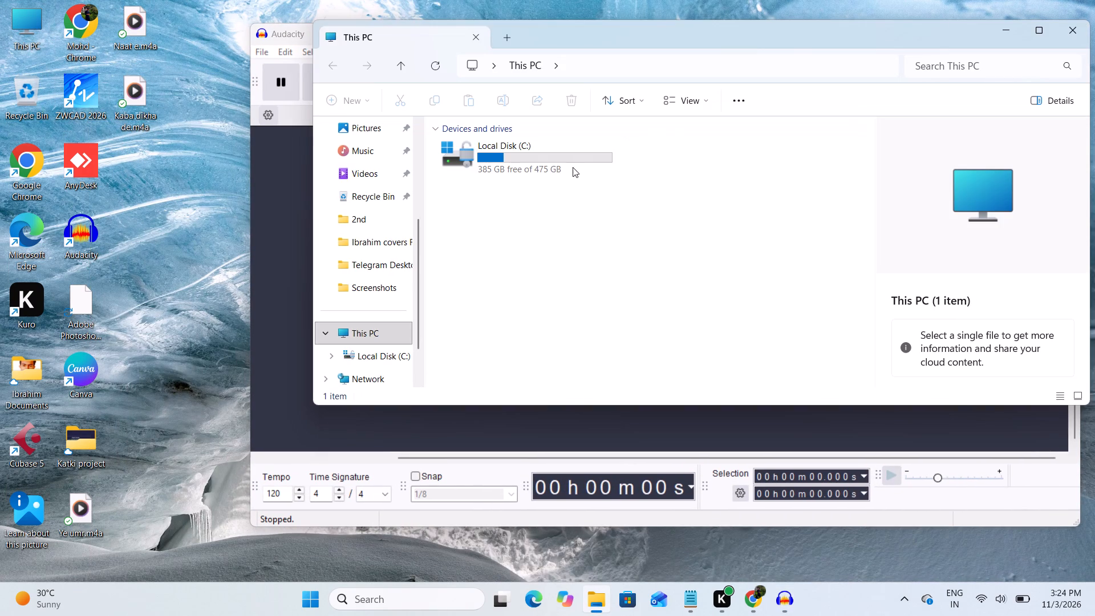
{"action": "scroll", "coordinate": [375, 330], "scroll_direction": "down", "scroll_amount": 2}
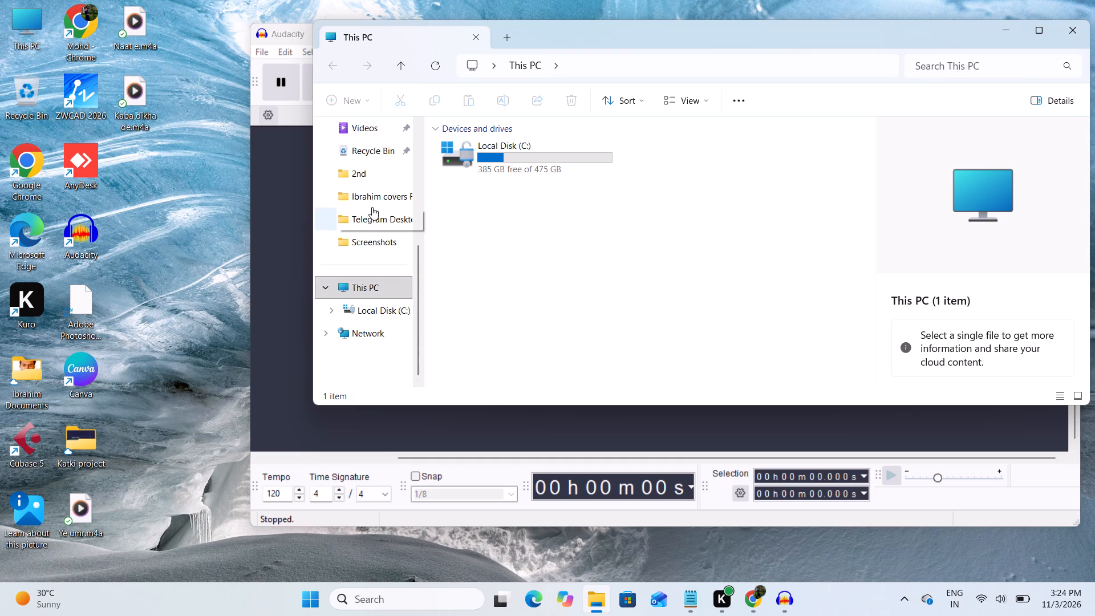
{"action": "scroll", "coordinate": [372, 237], "scroll_direction": "up", "scroll_amount": 1}
{"action": "scroll", "coordinate": [362, 178], "scroll_direction": "up", "scroll_amount": 2}
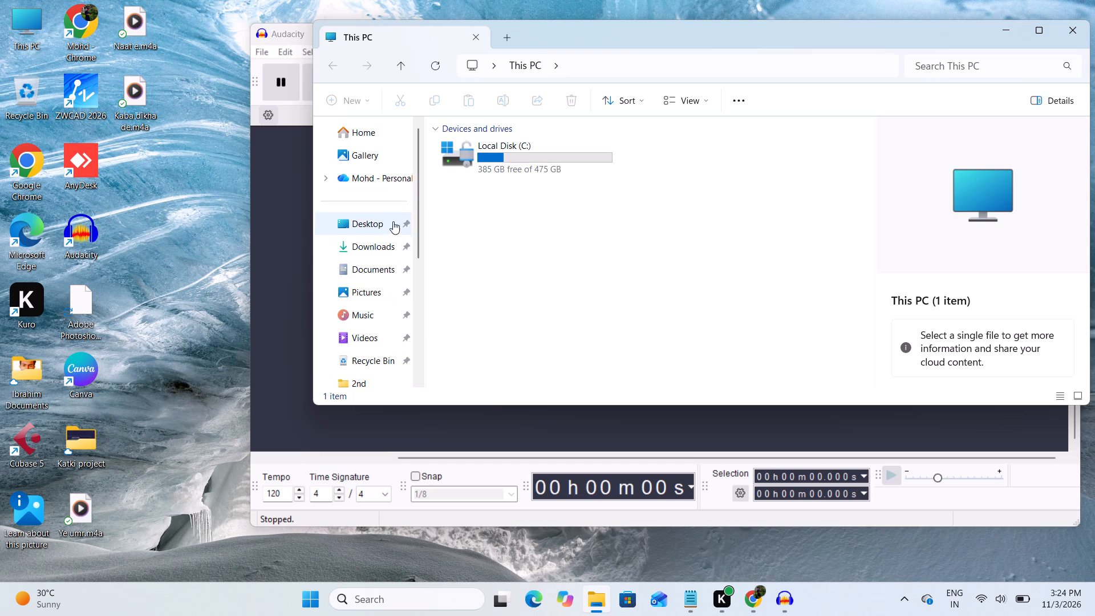
{"action": "scroll", "coordinate": [376, 286], "scroll_direction": "up", "scroll_amount": 3}
{"action": "left_click", "coordinate": [375, 252]}
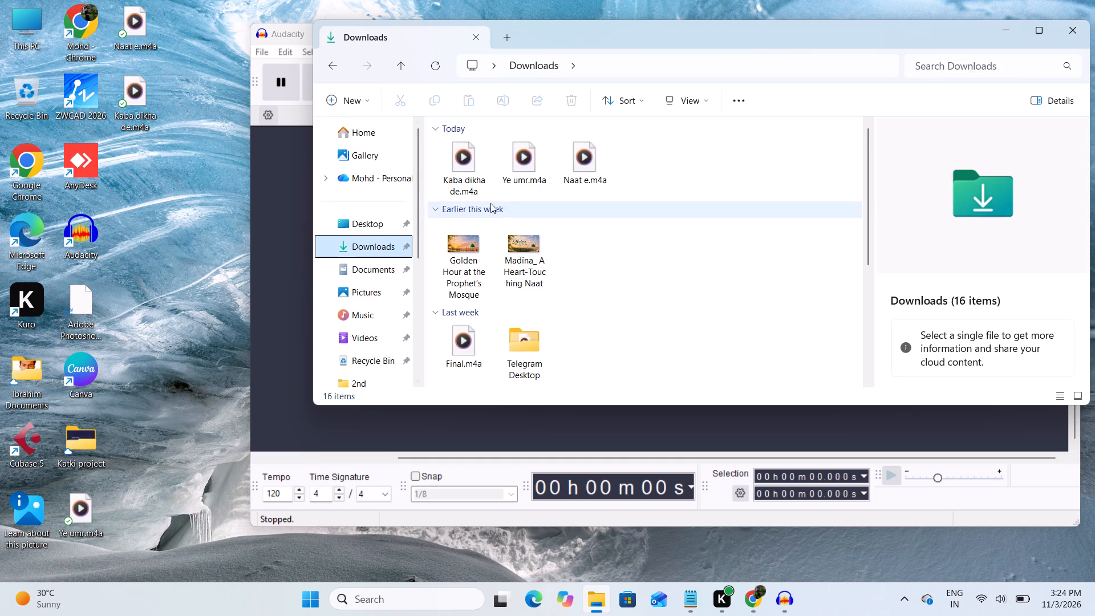
{"action": "left_click", "coordinate": [528, 163]}
{"action": "scroll", "coordinate": [584, 213], "scroll_direction": "down", "scroll_amount": 2}
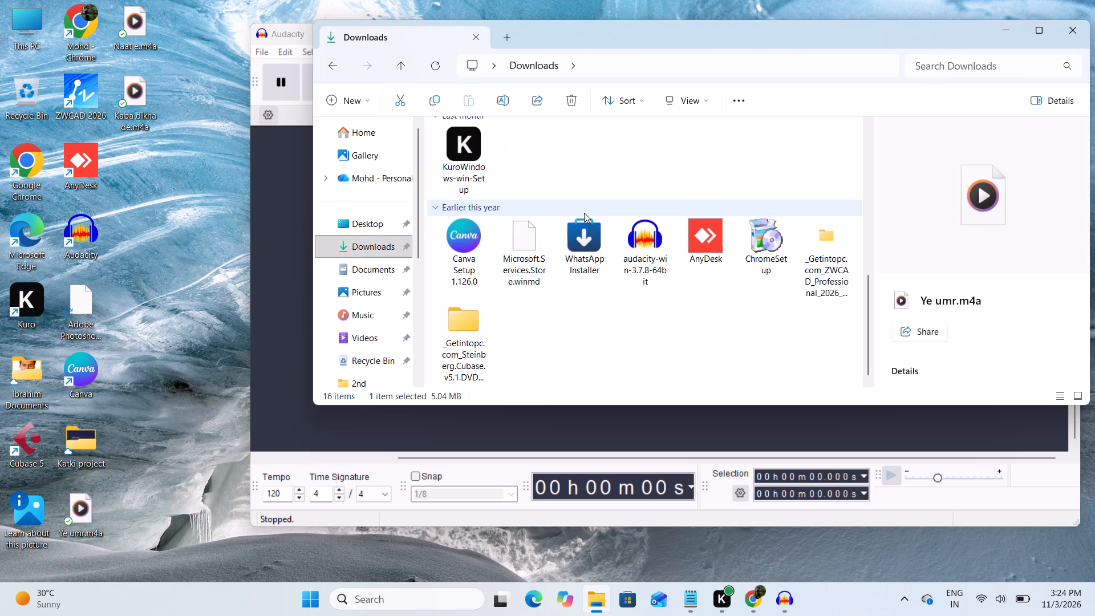
{"action": "scroll", "coordinate": [584, 213], "scroll_direction": "up", "scroll_amount": 3}
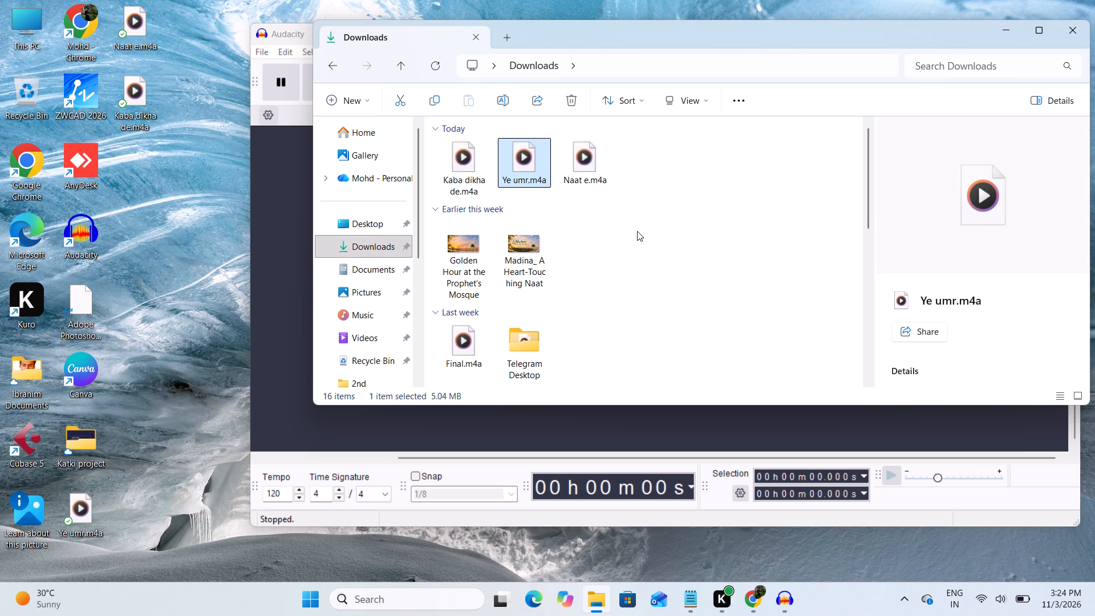
{"action": "scroll", "coordinate": [608, 218], "scroll_direction": "down", "scroll_amount": 1}
{"action": "scroll", "coordinate": [1094, 309], "scroll_direction": "down", "scroll_amount": 2}
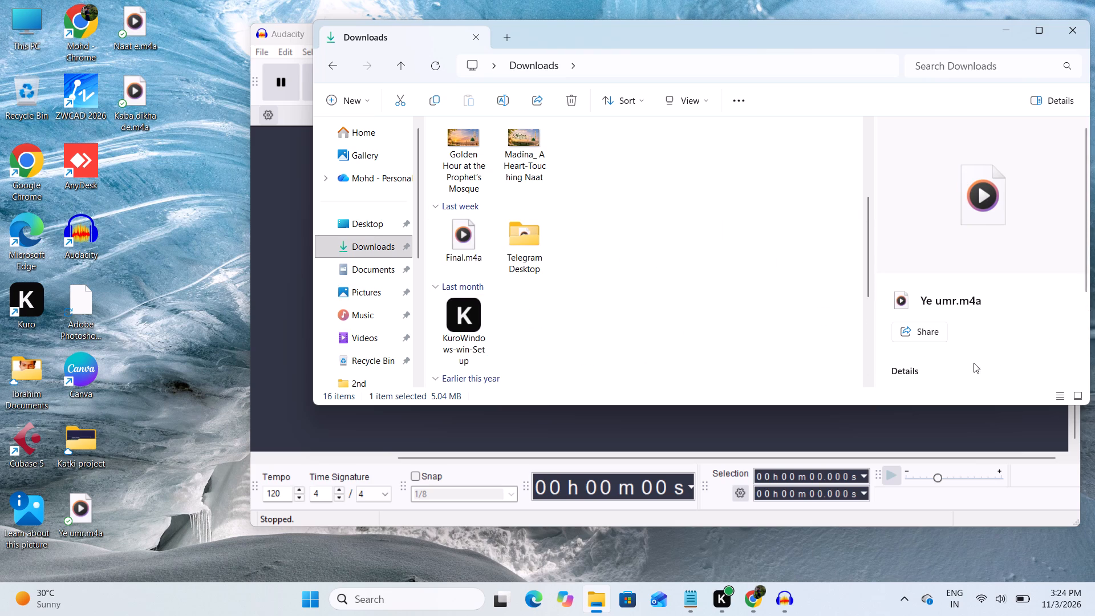
{"action": "scroll", "coordinate": [972, 363], "scroll_direction": "down", "scroll_amount": 2}
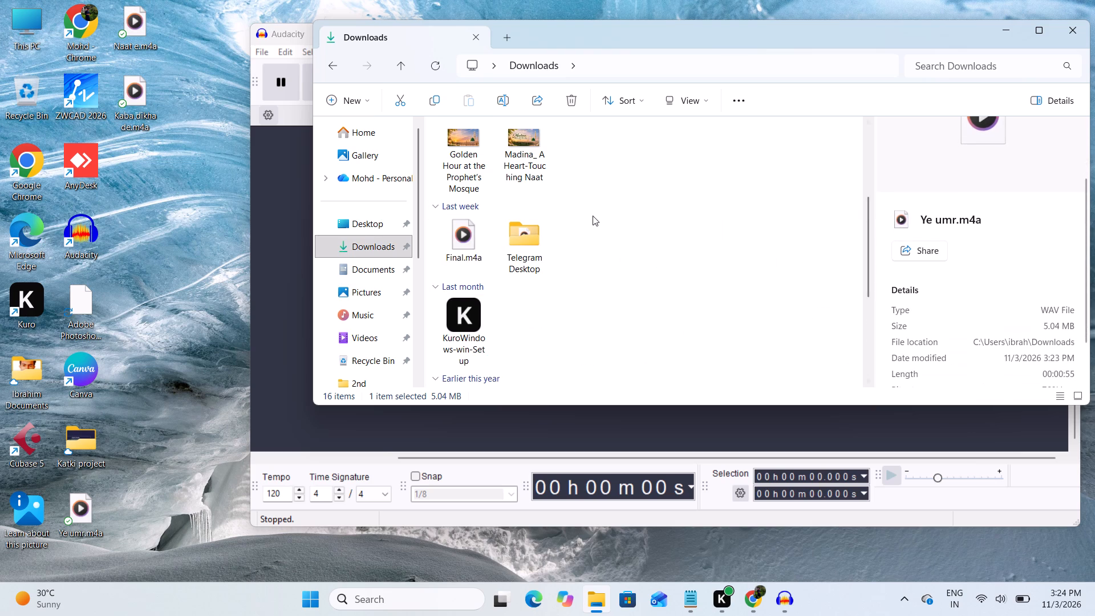
{"action": "scroll", "coordinate": [593, 216], "scroll_direction": "up", "scroll_amount": 3}
{"action": "scroll", "coordinate": [525, 273], "scroll_direction": "down", "scroll_amount": 5}
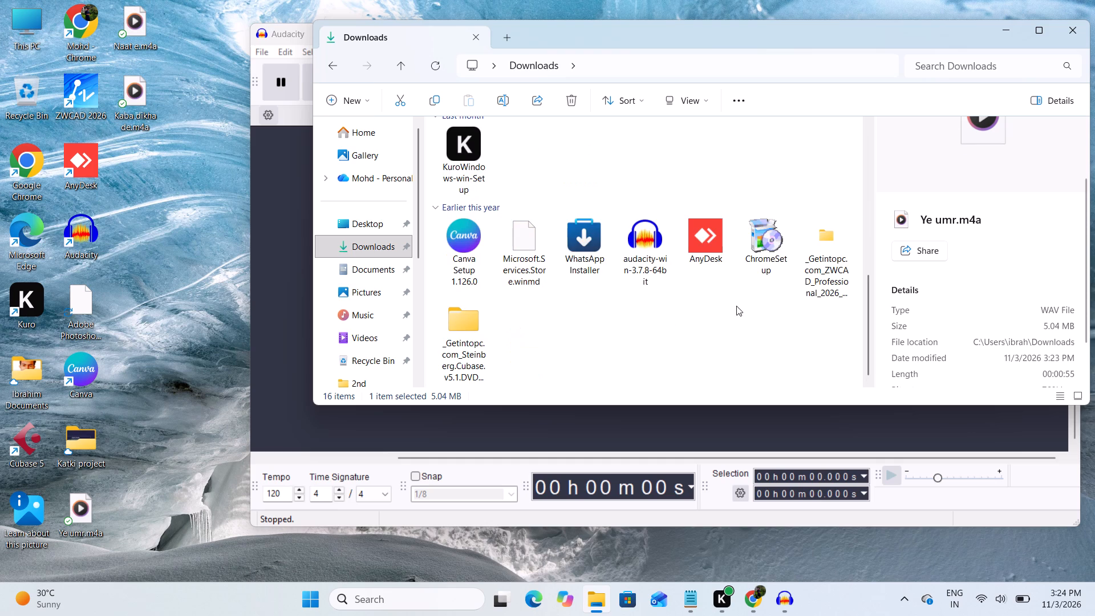
{"action": "scroll", "coordinate": [571, 168], "scroll_direction": "up", "scroll_amount": 1}
Arrange the Downloads window beside Audacity and import the converted Ye umr.m4a file as a new audio track.
{"action": "left_click_drag", "start_coordinate": [865, 29], "coordinate": [907, 143]}
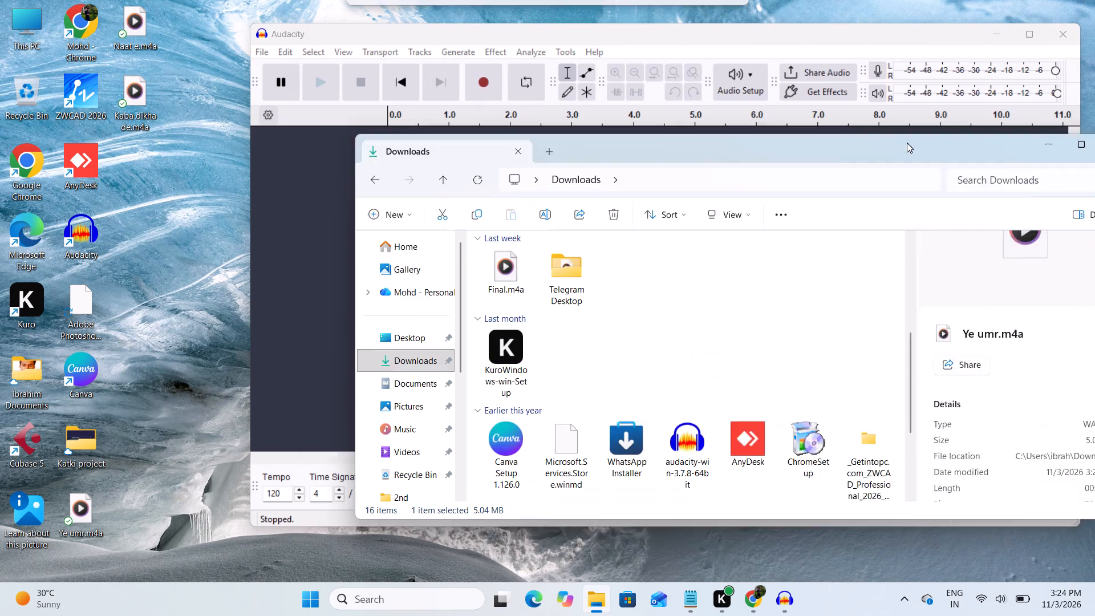
{"action": "left_click_drag", "start_coordinate": [907, 143], "coordinate": [999, 164]}
{"action": "scroll", "coordinate": [760, 348], "scroll_direction": "up", "scroll_amount": 2}
{"action": "left_click_drag", "start_coordinate": [663, 306], "coordinate": [329, 213]}
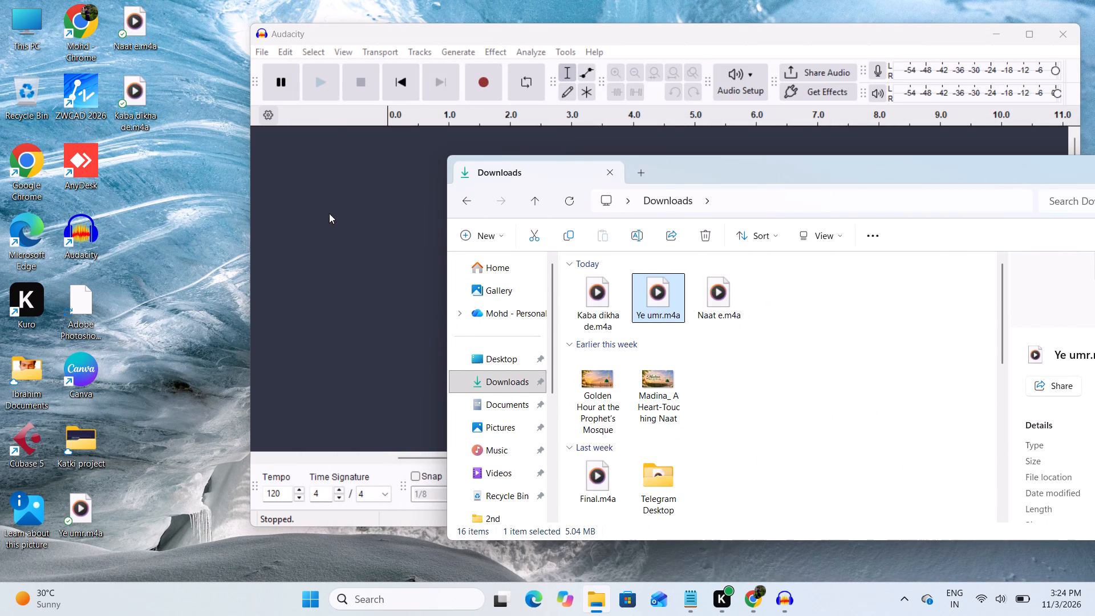
{"action": "left_click_drag", "start_coordinate": [329, 213], "coordinate": [320, 196]}
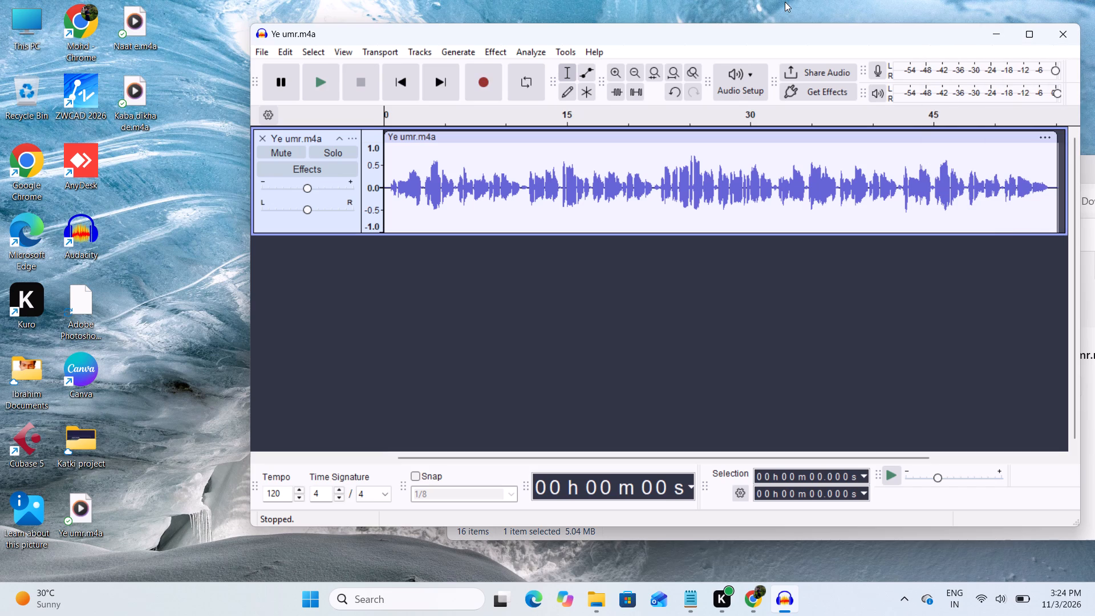
Close the Downloads folder window and maximize Audacity.
{"action": "left_click_drag", "start_coordinate": [752, 33], "coordinate": [543, 50]}
{"action": "left_click_drag", "start_coordinate": [1021, 172], "coordinate": [974, 171]}
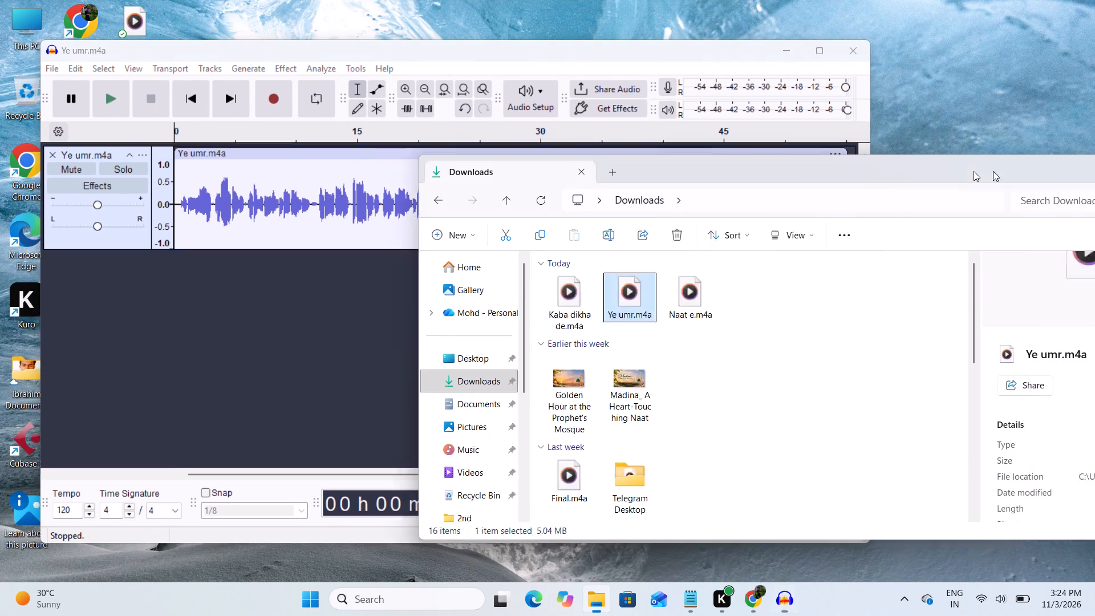
{"action": "left_click_drag", "start_coordinate": [974, 171], "coordinate": [711, 170]}
{"action": "left_click", "coordinate": [900, 160]}
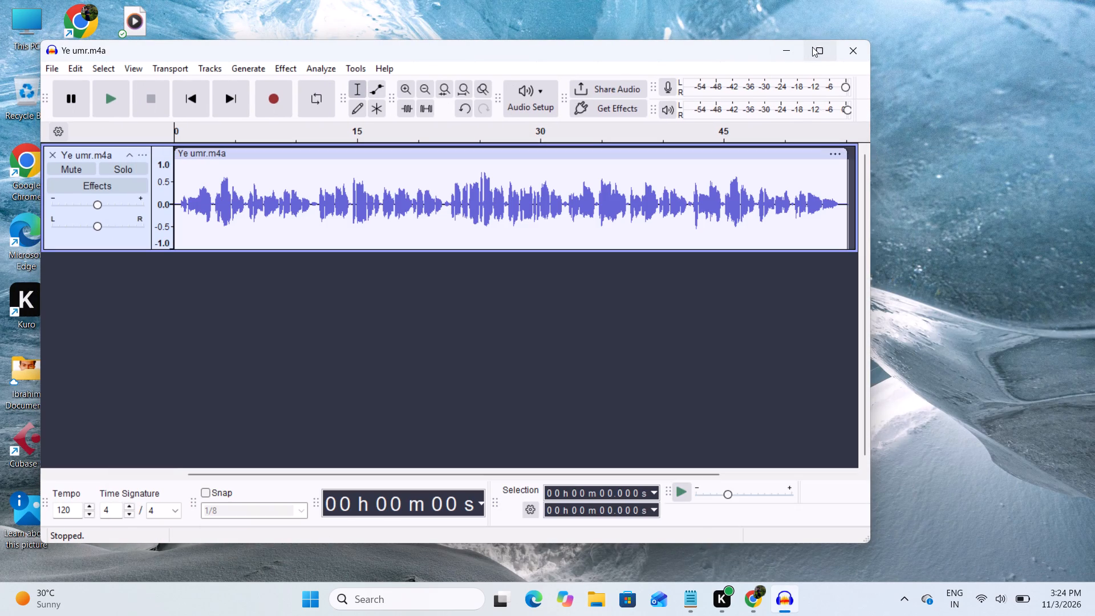
{"action": "left_click", "coordinate": [818, 45]}
Play the Ye umr.m4a track from the start and inspect its waveform close up and in full while listening.
{"action": "key", "text": "space"}
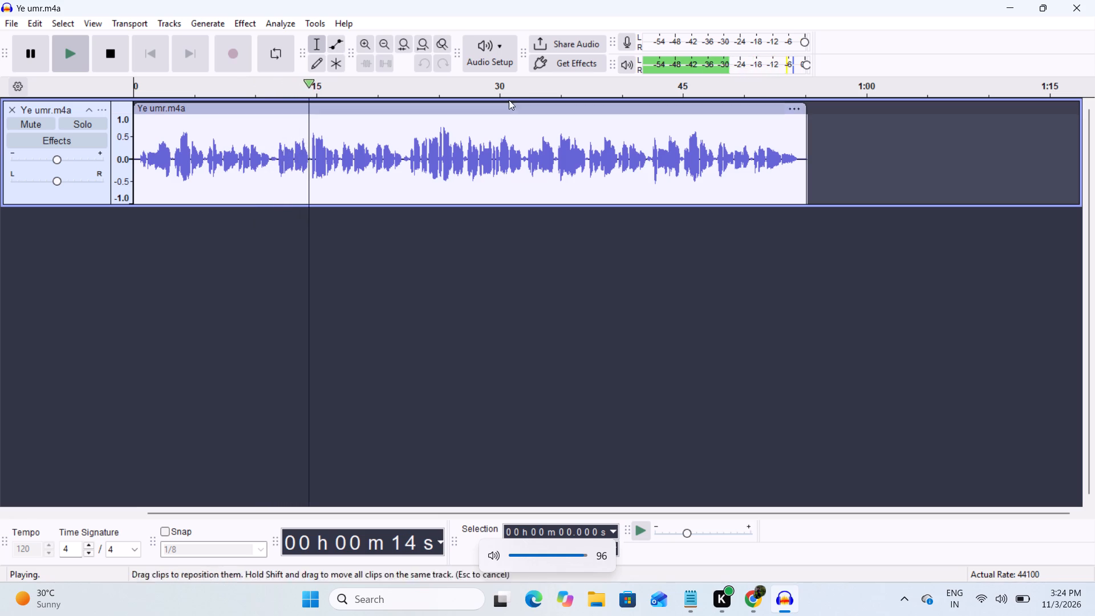
{"action": "left_click", "coordinate": [358, 44]}
{"action": "double_click", "coordinate": [364, 44]}
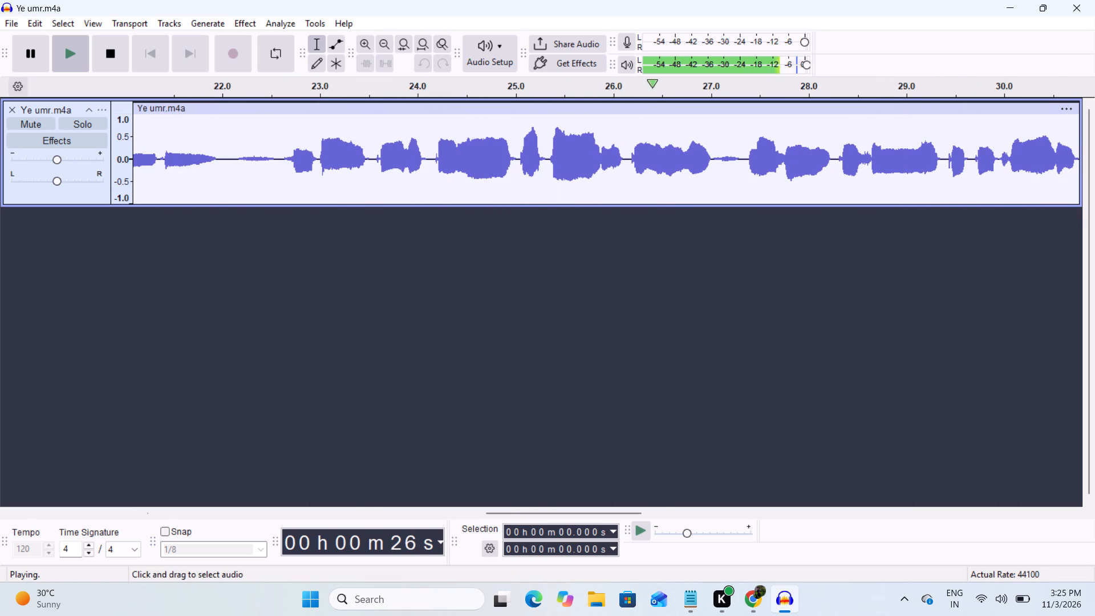
{"action": "left_click", "coordinate": [386, 44]}
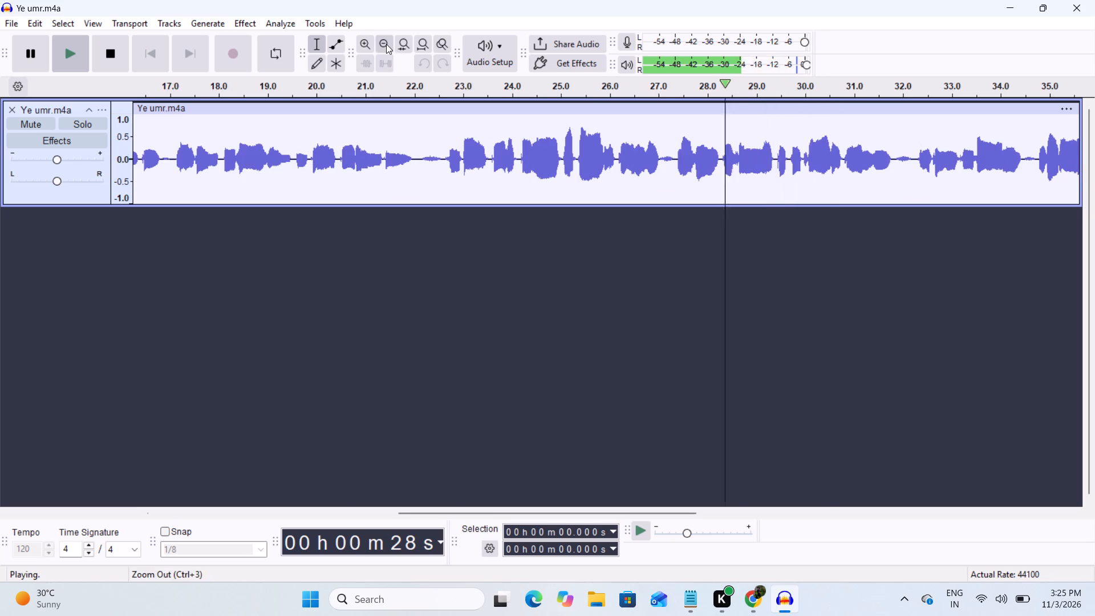
{"action": "triple_click", "coordinate": [386, 44]}
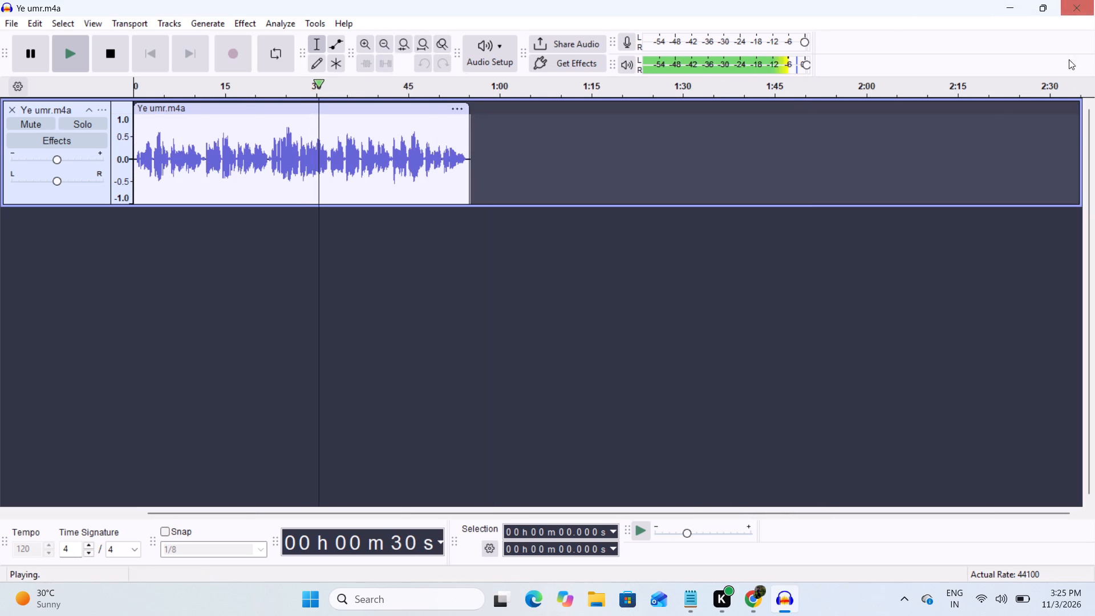
Switch to the Notepad notes, highlight step 3 about recognizing noise in the audio, and return to Audacity.
{"action": "left_click", "coordinate": [695, 602]}
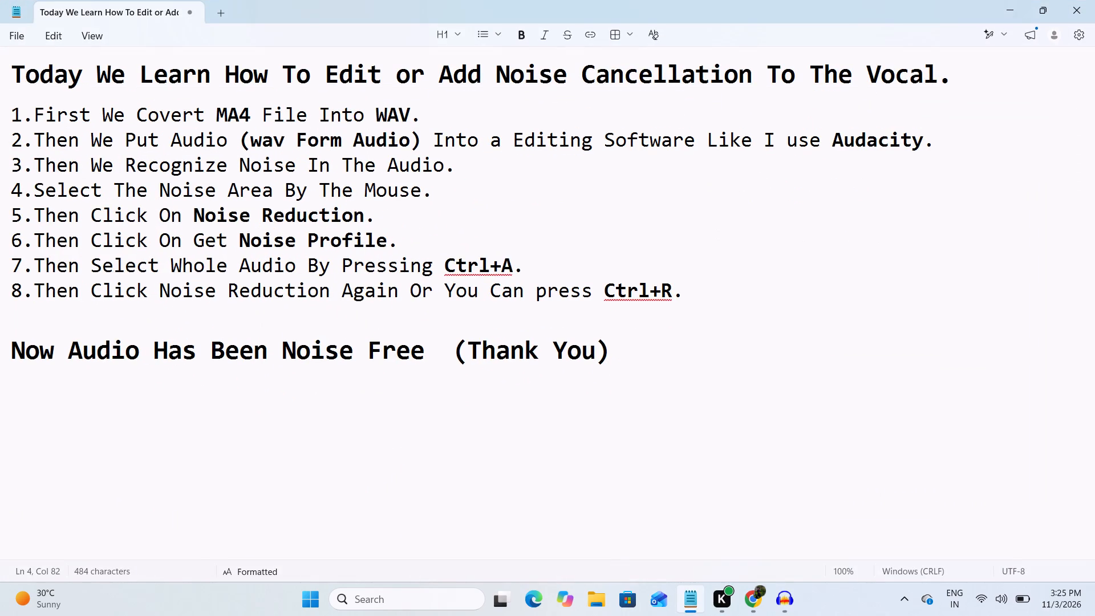
{"action": "left_click_drag", "start_coordinate": [463, 164], "coordinate": [0, 167]}
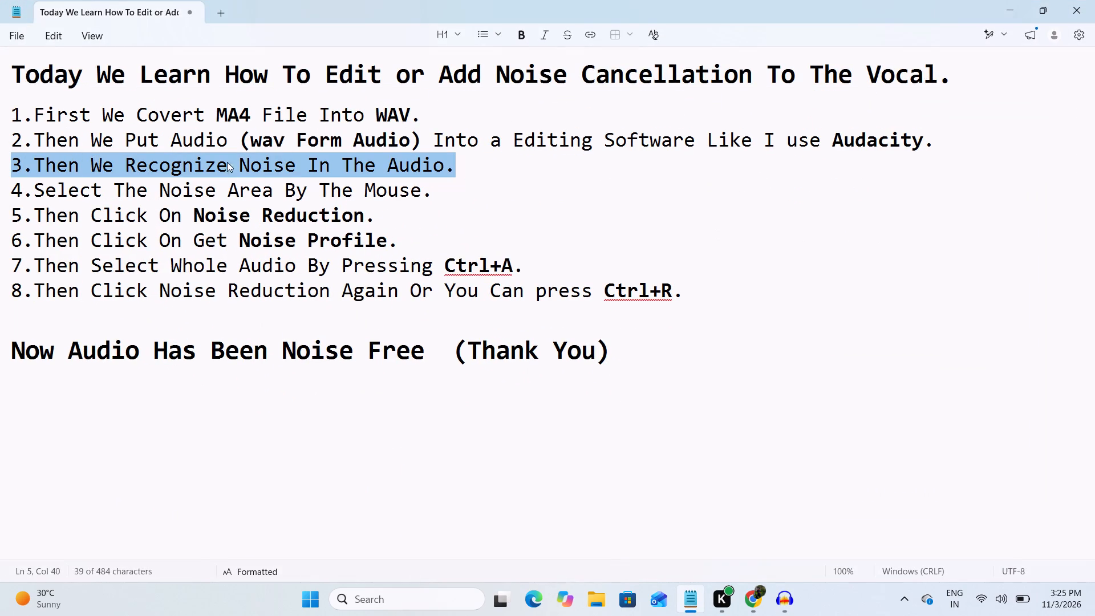
{"action": "scroll", "coordinate": [511, 220], "scroll_direction": "up", "scroll_amount": 2}
{"action": "left_click", "coordinate": [611, 205]}
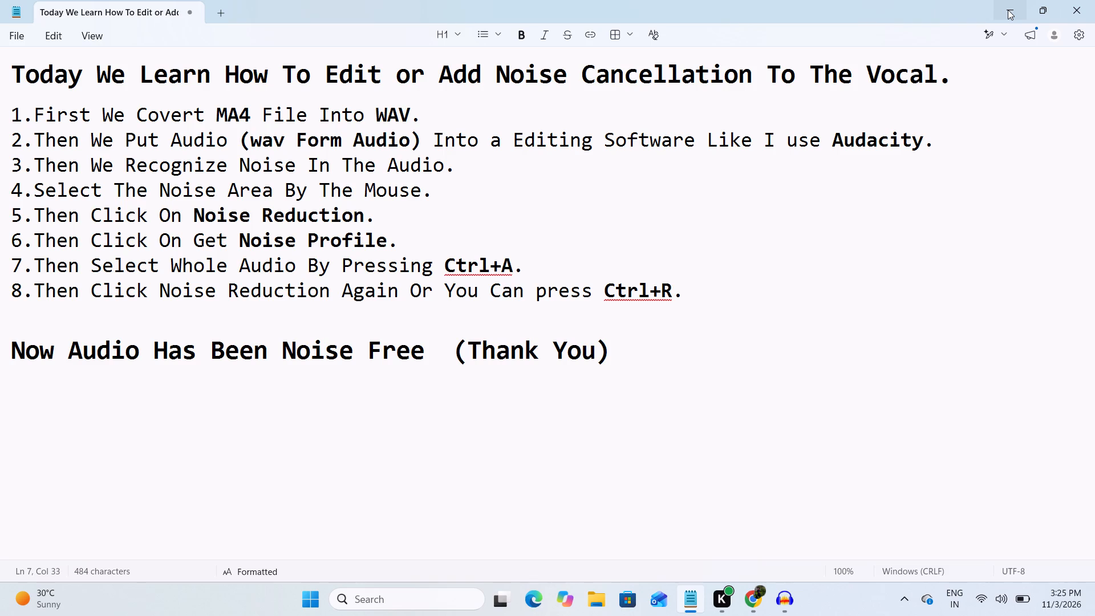
{"action": "left_click", "coordinate": [1008, 10]}
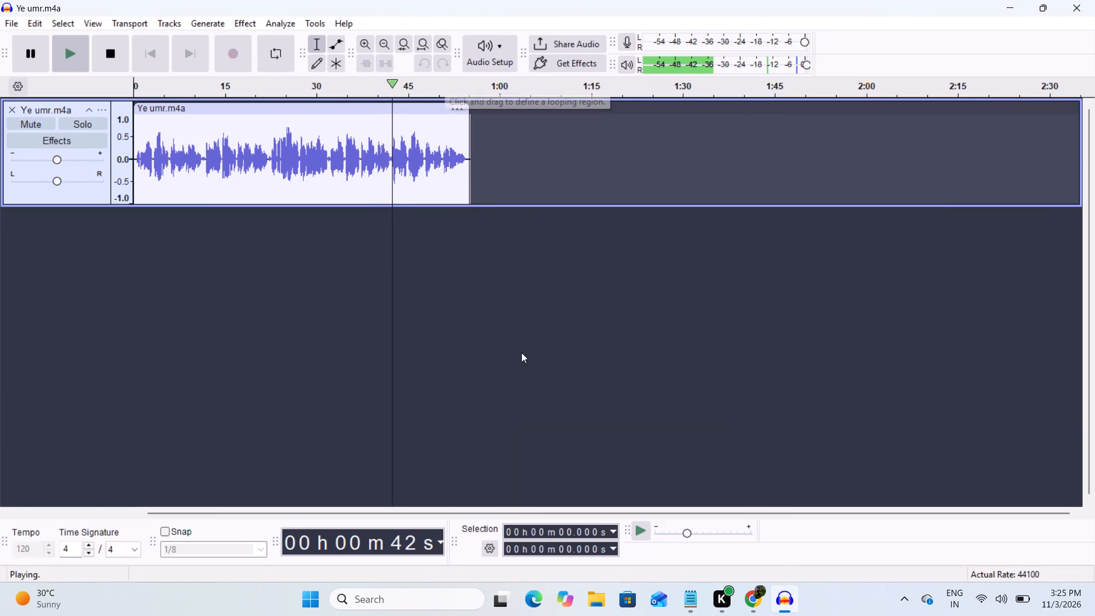
Place the cursor at about 42 s in the magnified Ye umr.m4a waveform and increase the track's height.
{"action": "scroll", "coordinate": [559, 348], "scroll_direction": "up", "scroll_amount": 2}
{"action": "triple_click", "coordinate": [367, 44]}
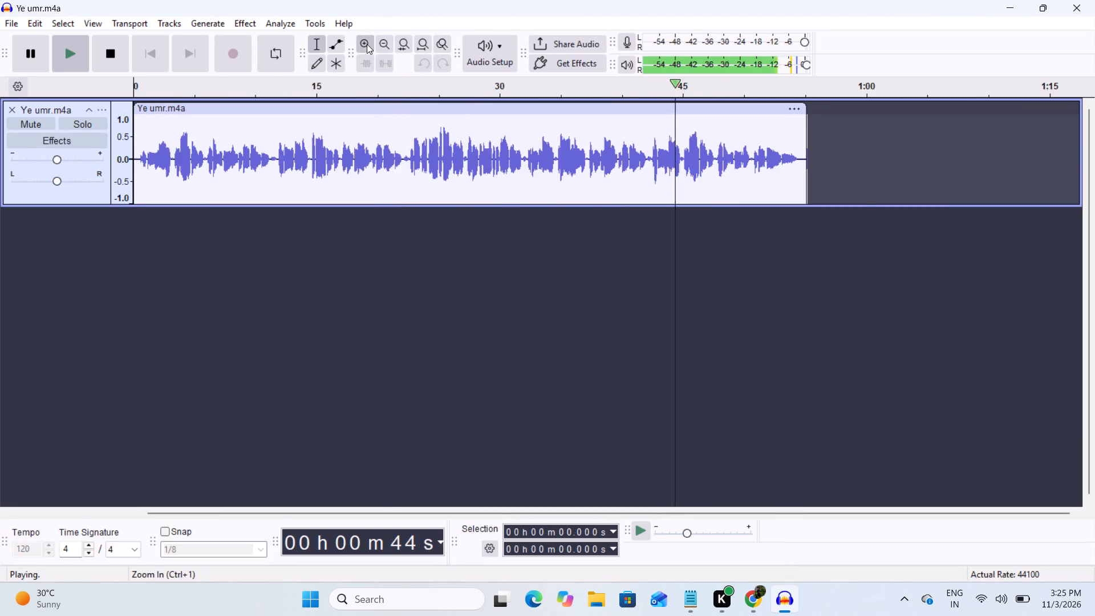
{"action": "double_click", "coordinate": [367, 44]}
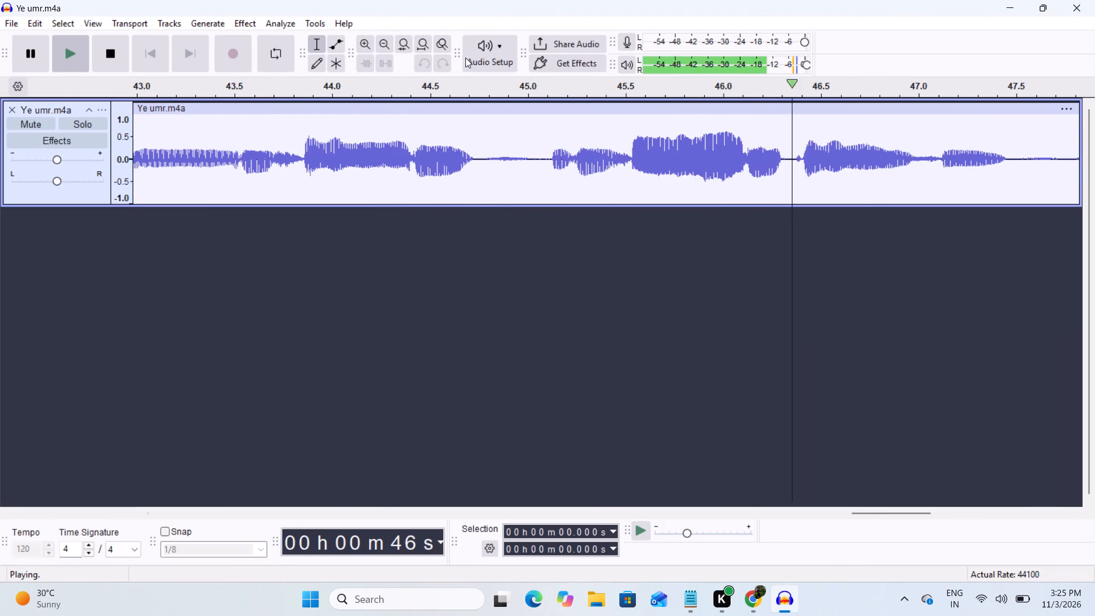
{"action": "double_click", "coordinate": [386, 43]}
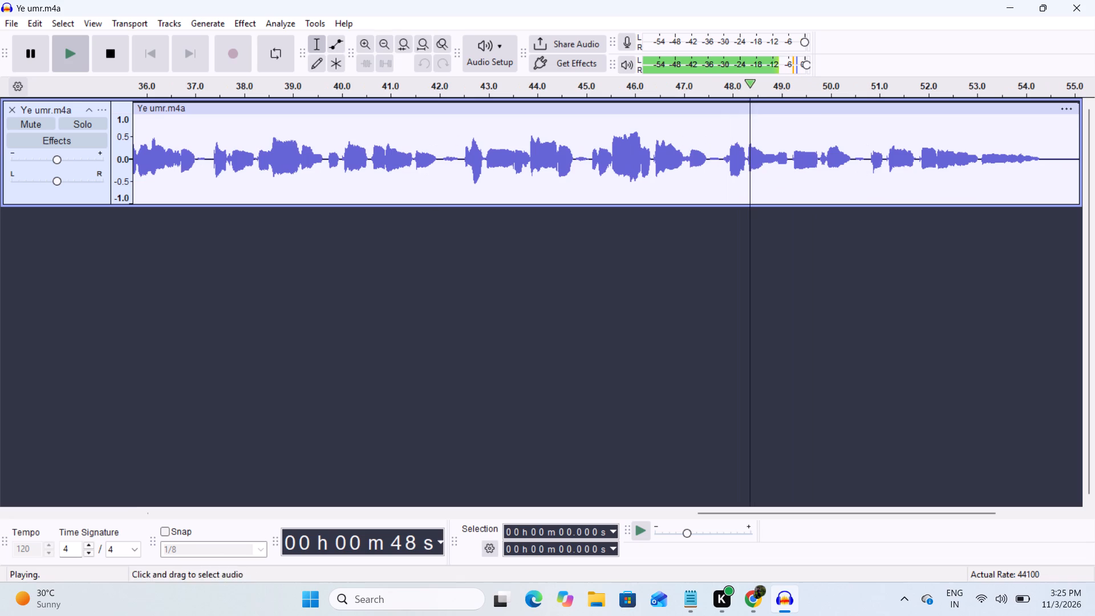
{"action": "left_click", "coordinate": [437, 202]}
{"action": "left_click_drag", "start_coordinate": [447, 208], "coordinate": [461, 291]}
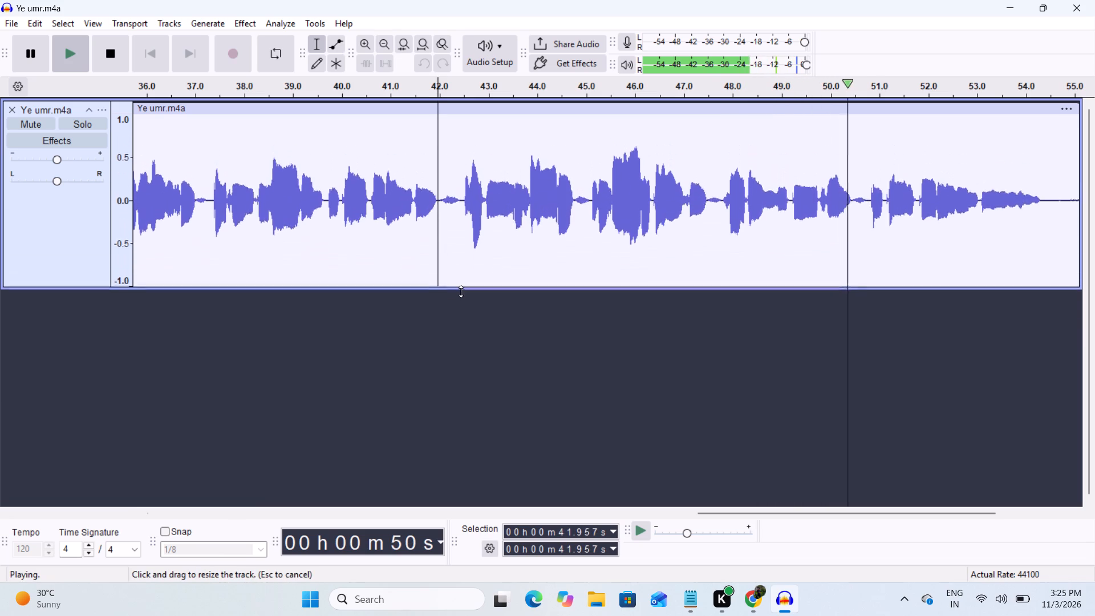
{"action": "left_click_drag", "start_coordinate": [461, 291], "coordinate": [461, 322]}
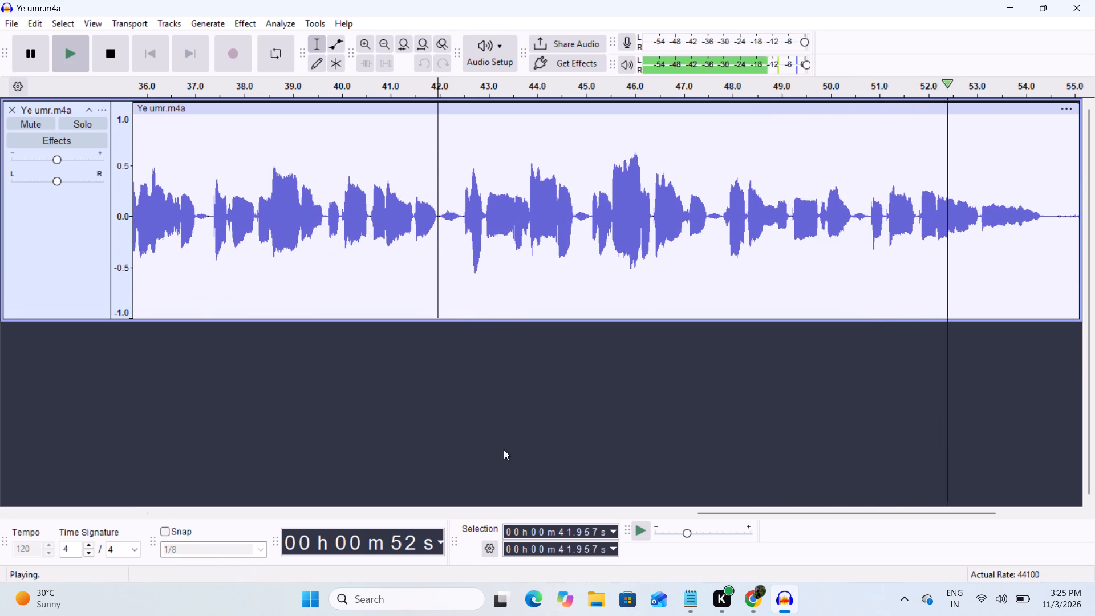
Stop the playback, briefly replay the audio from the cursor at about 42 s, and stop it again.
{"action": "left_click_drag", "start_coordinate": [695, 515], "coordinate": [274, 483]}
{"action": "key", "text": "space"}
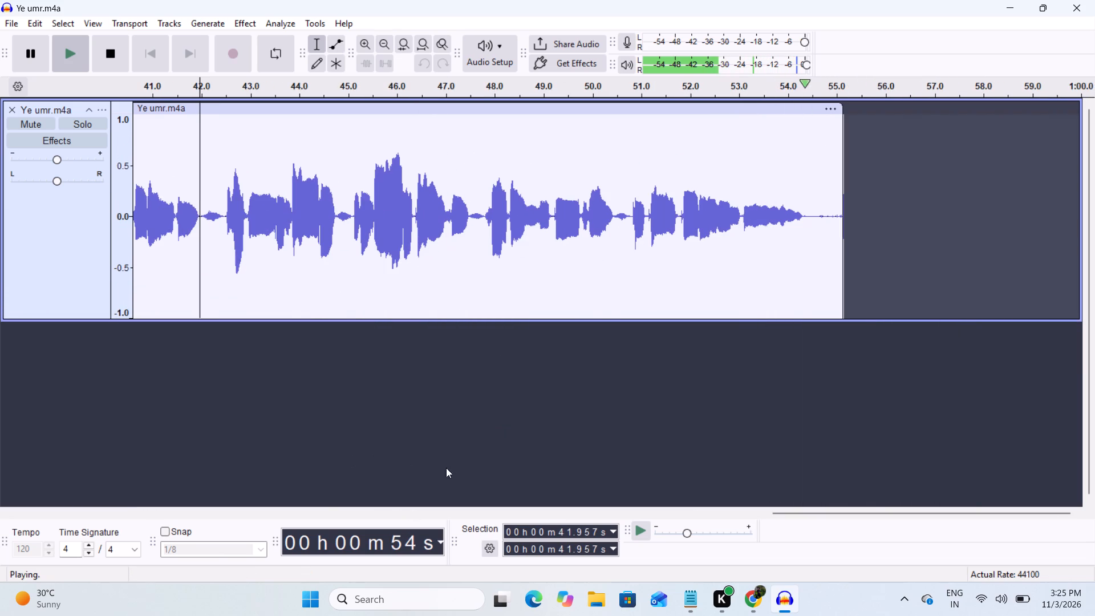
{"action": "left_click_drag", "start_coordinate": [796, 517], "coordinate": [146, 508]}
{"action": "key", "text": "space"}
{"action": "key", "text": "space"}
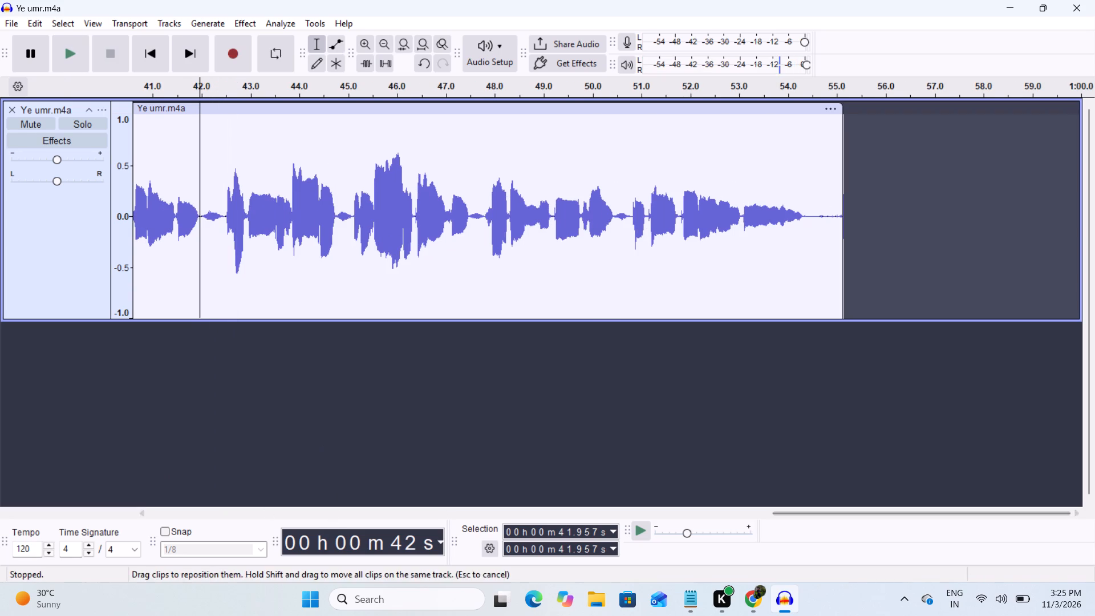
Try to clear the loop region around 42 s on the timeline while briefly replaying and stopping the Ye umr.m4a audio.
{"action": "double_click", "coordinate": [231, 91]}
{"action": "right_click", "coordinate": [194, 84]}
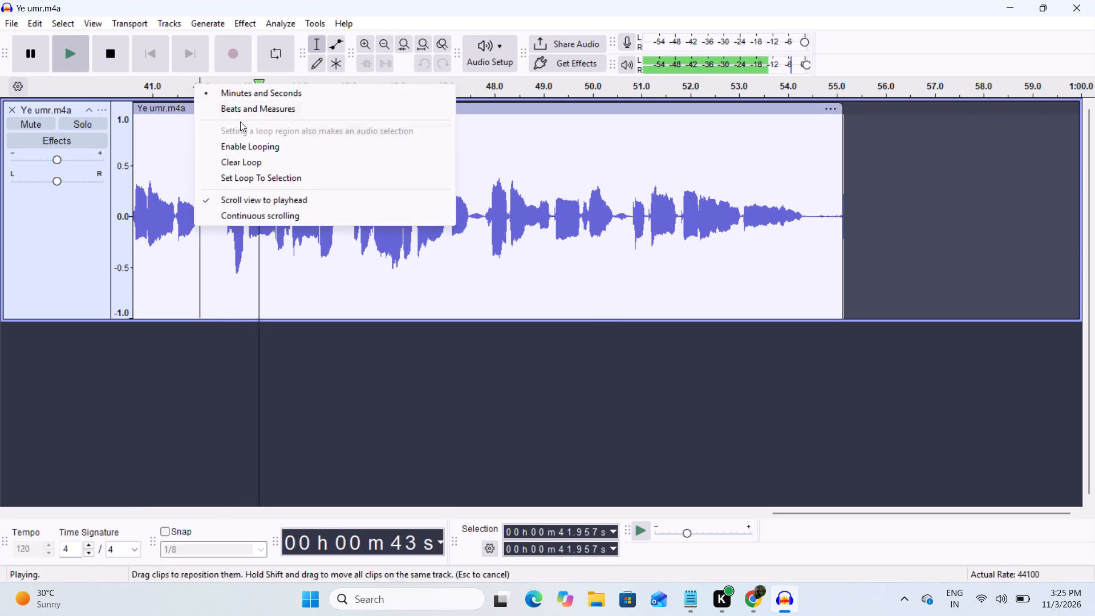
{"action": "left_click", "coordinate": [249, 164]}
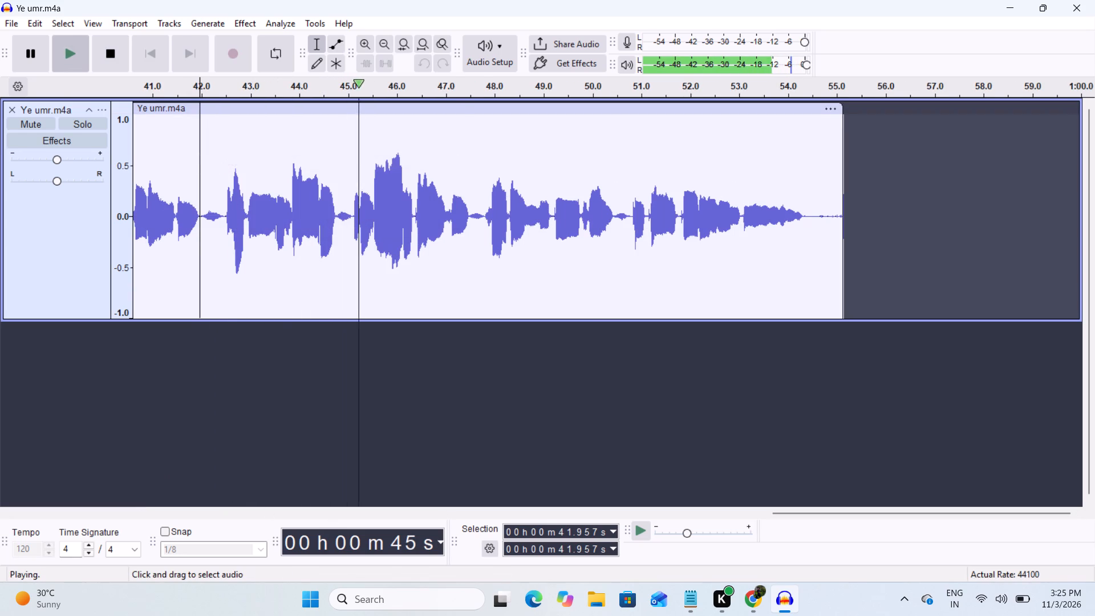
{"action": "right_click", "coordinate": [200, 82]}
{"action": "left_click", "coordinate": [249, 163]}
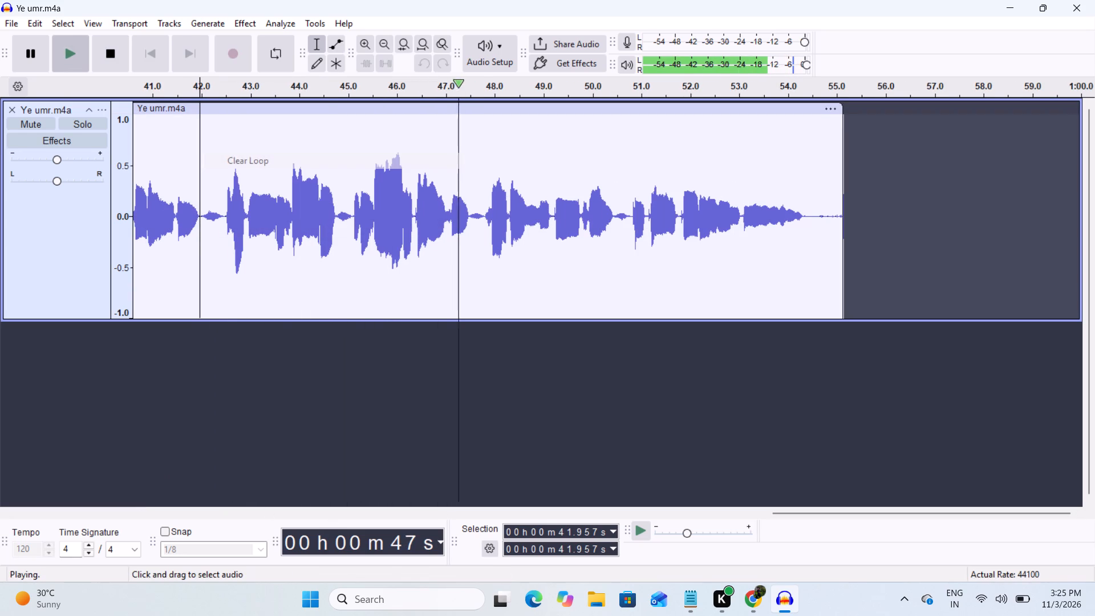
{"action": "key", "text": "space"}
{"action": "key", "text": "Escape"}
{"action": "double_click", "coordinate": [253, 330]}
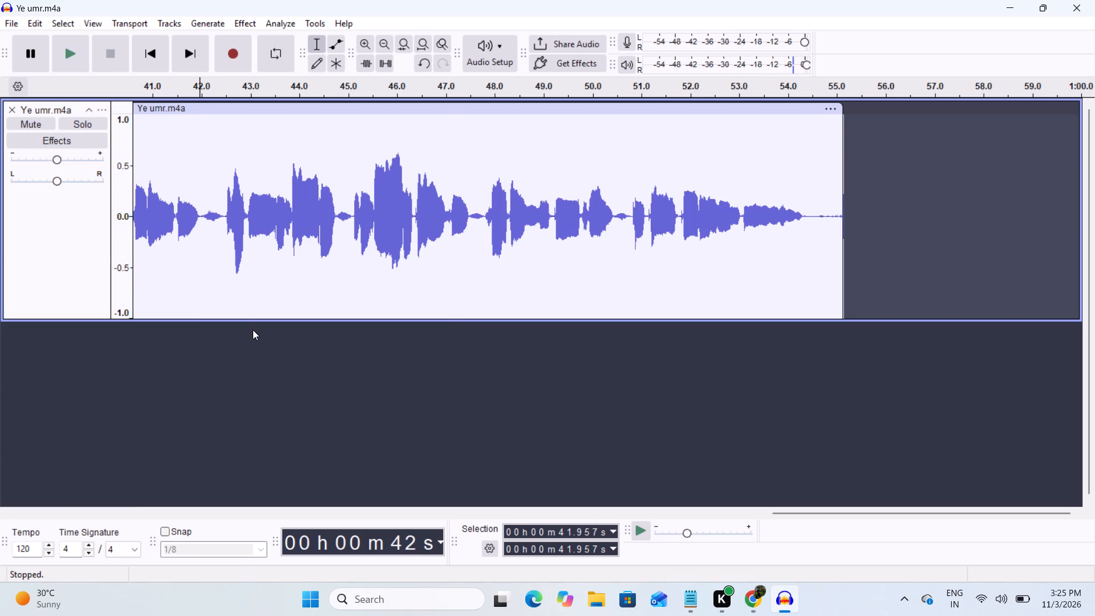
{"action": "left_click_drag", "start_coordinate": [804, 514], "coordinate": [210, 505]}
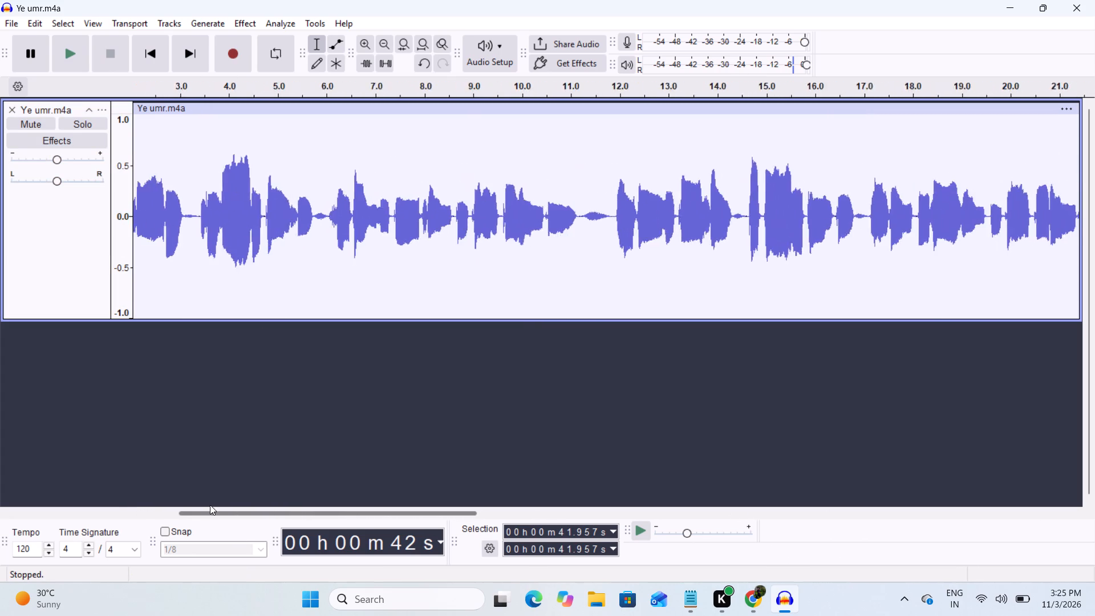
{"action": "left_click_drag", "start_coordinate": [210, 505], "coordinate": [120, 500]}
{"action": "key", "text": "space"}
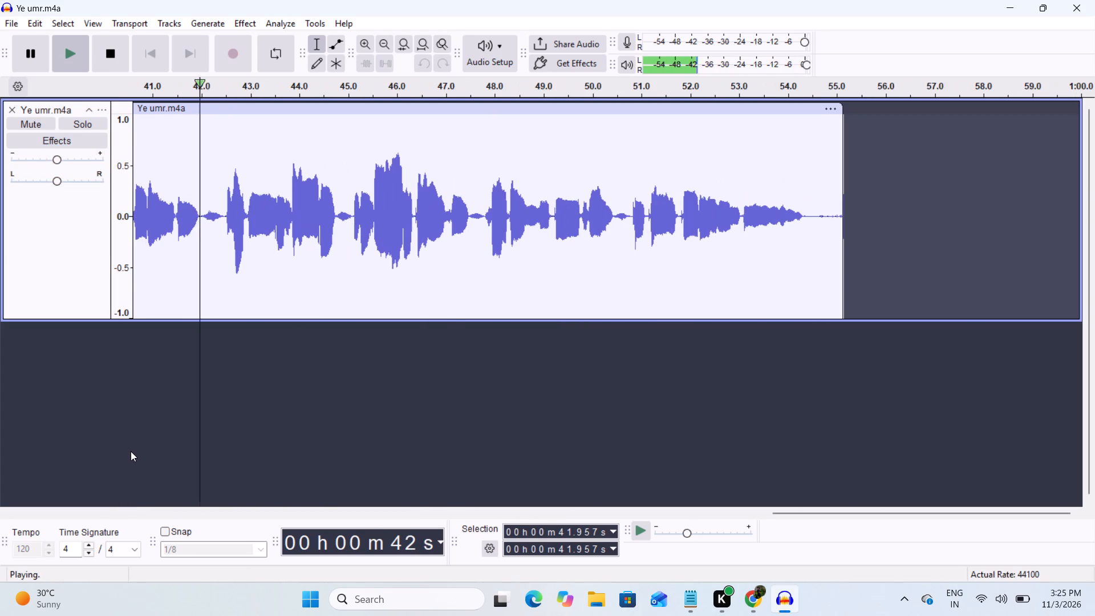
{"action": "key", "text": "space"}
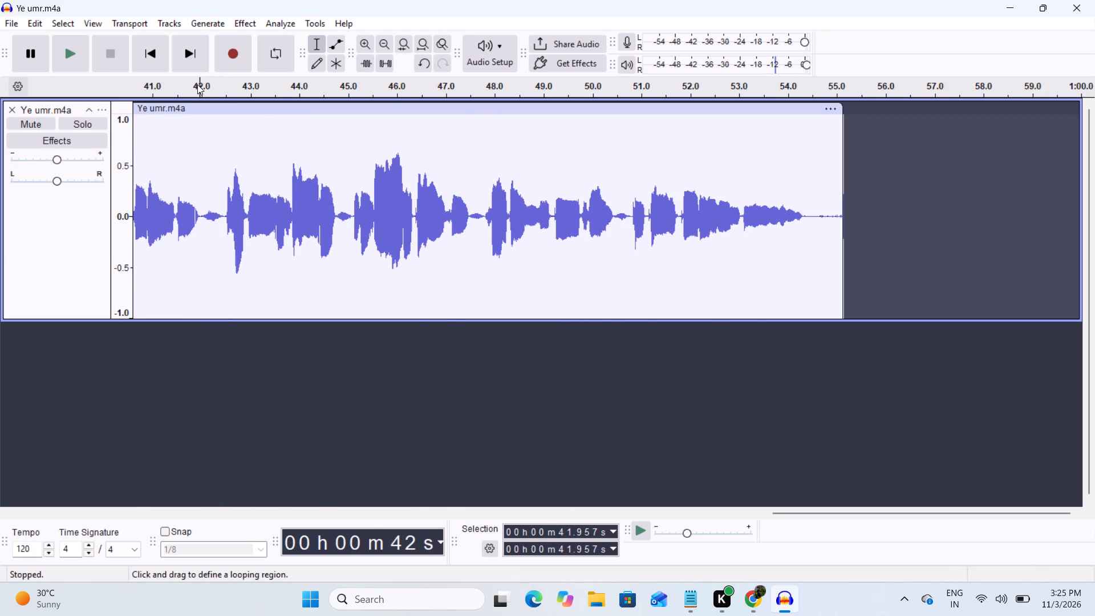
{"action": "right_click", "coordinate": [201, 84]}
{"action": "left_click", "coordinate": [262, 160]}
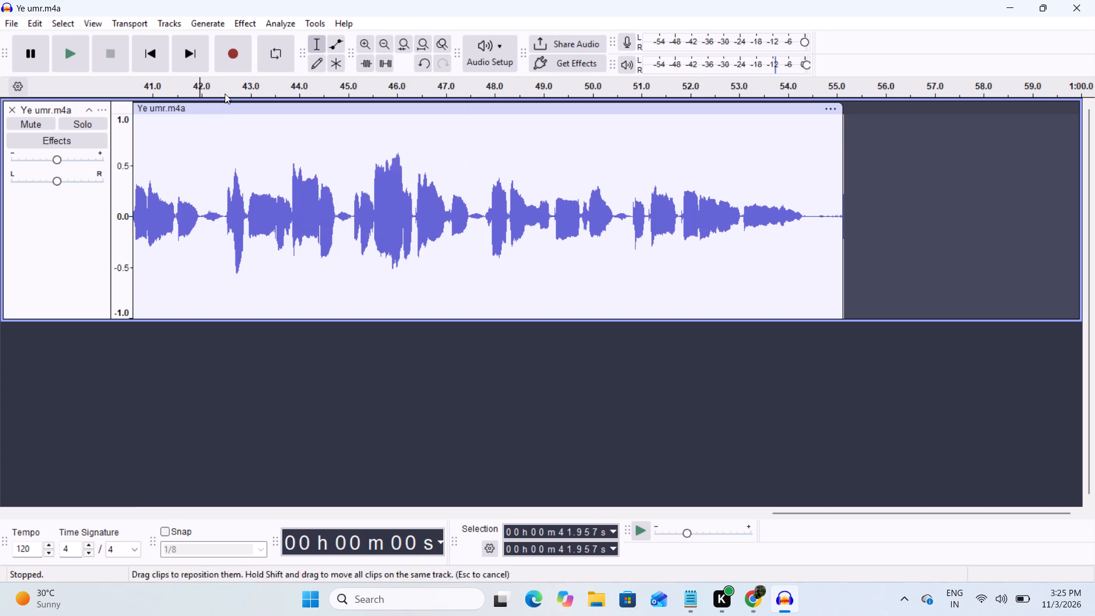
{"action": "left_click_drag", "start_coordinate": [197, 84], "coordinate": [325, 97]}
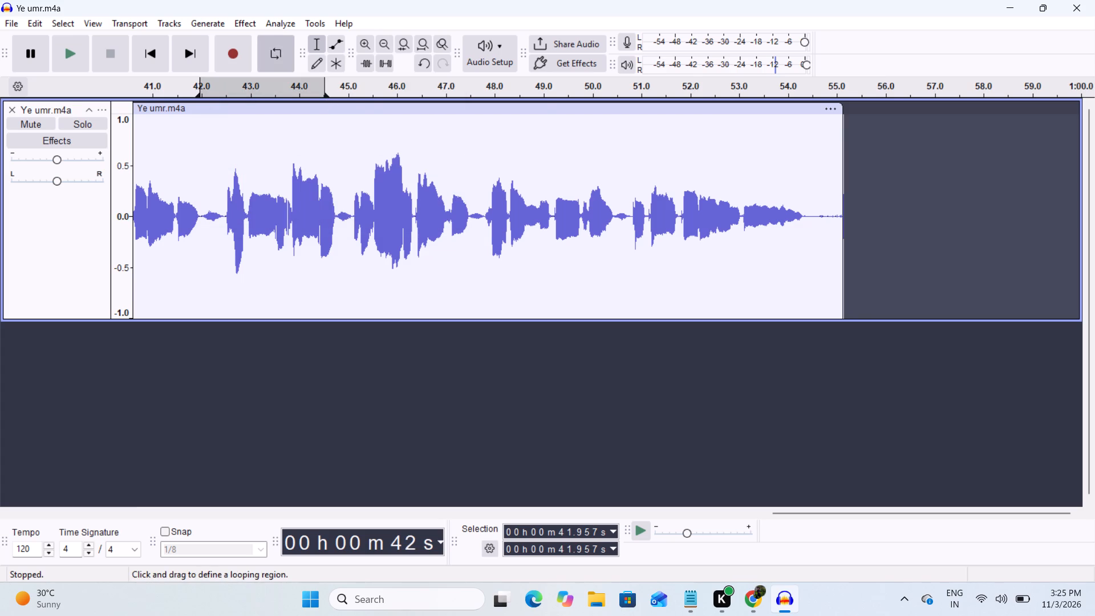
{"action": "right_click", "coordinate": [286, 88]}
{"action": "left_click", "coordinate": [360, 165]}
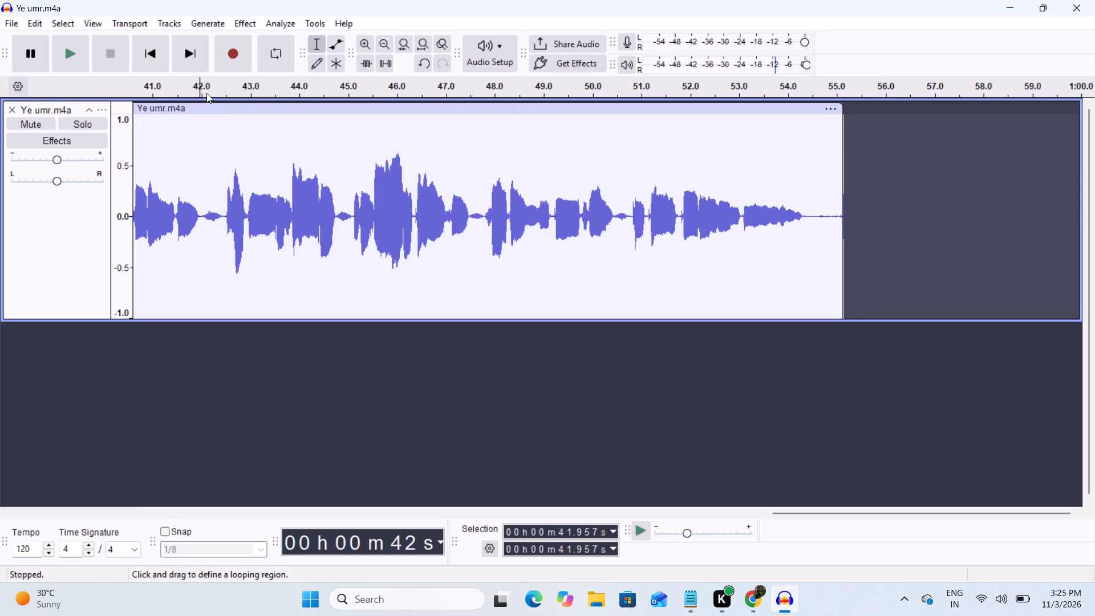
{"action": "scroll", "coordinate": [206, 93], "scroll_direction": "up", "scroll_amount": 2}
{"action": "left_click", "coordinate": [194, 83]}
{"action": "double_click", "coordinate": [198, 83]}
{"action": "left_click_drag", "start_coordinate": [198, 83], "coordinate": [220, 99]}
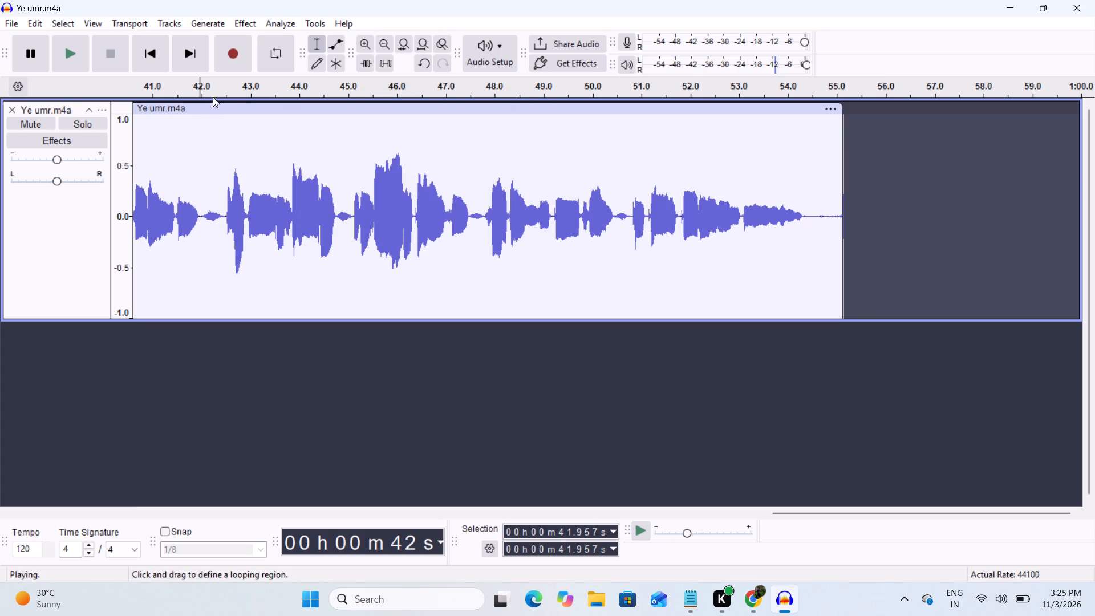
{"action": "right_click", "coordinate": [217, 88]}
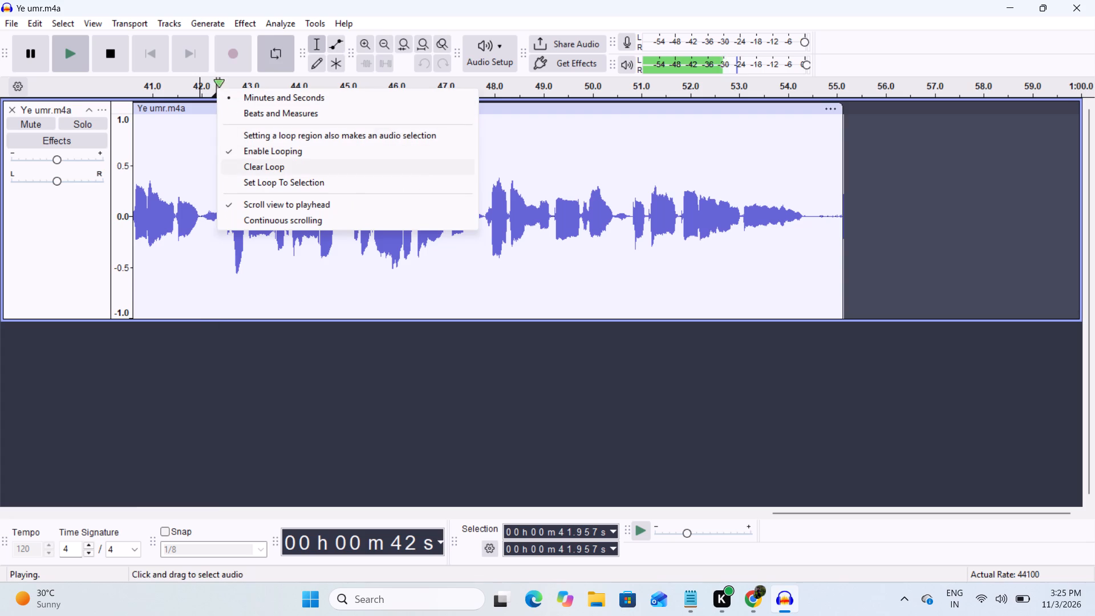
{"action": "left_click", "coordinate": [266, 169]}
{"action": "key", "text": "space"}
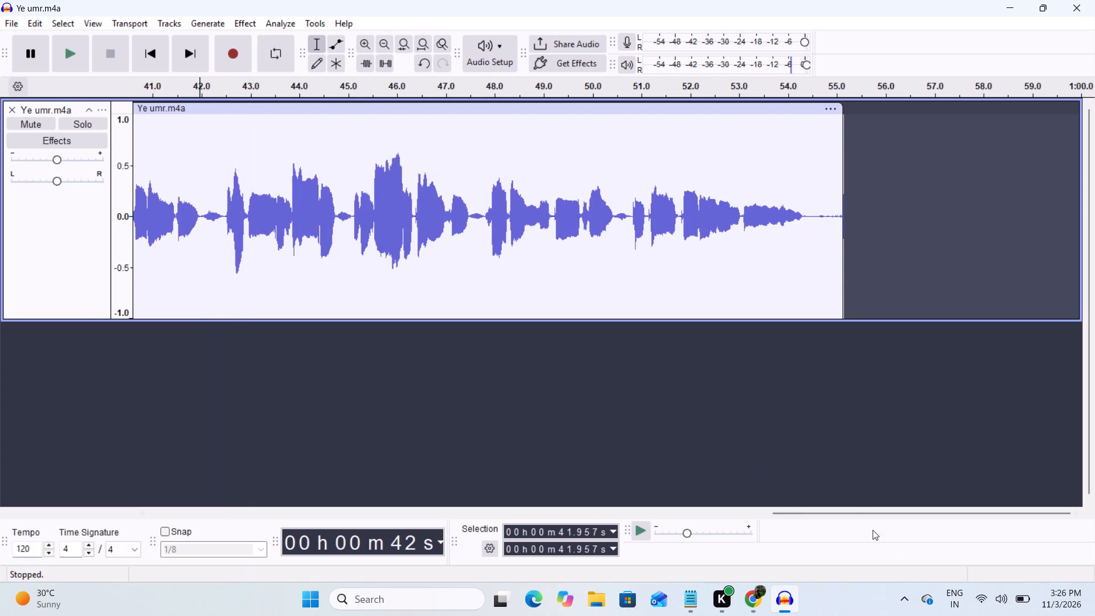
Listen to Ye umr.m4a from the start, and replay it from about 10 s to locate the noise.
{"action": "left_click_drag", "start_coordinate": [851, 508], "coordinate": [155, 481]}
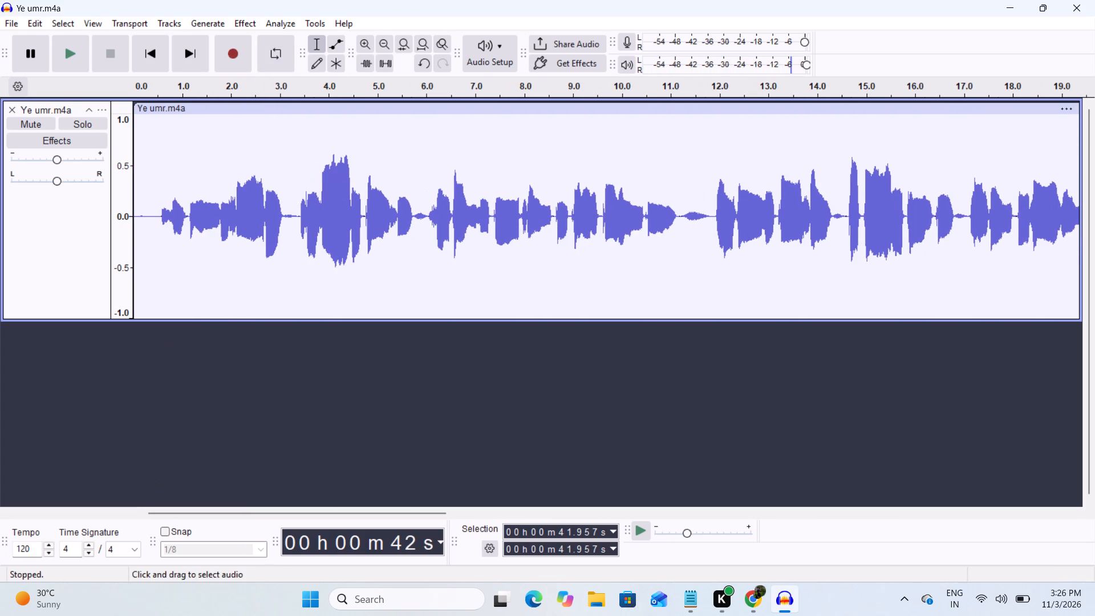
{"action": "left_click", "coordinate": [142, 84]}
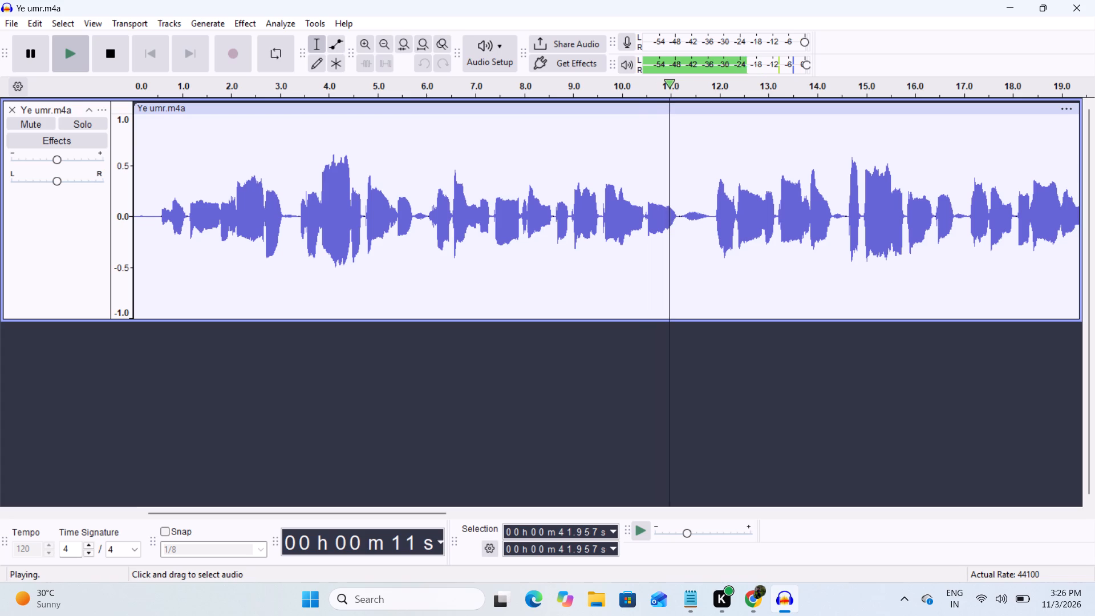
{"action": "key", "text": "space"}
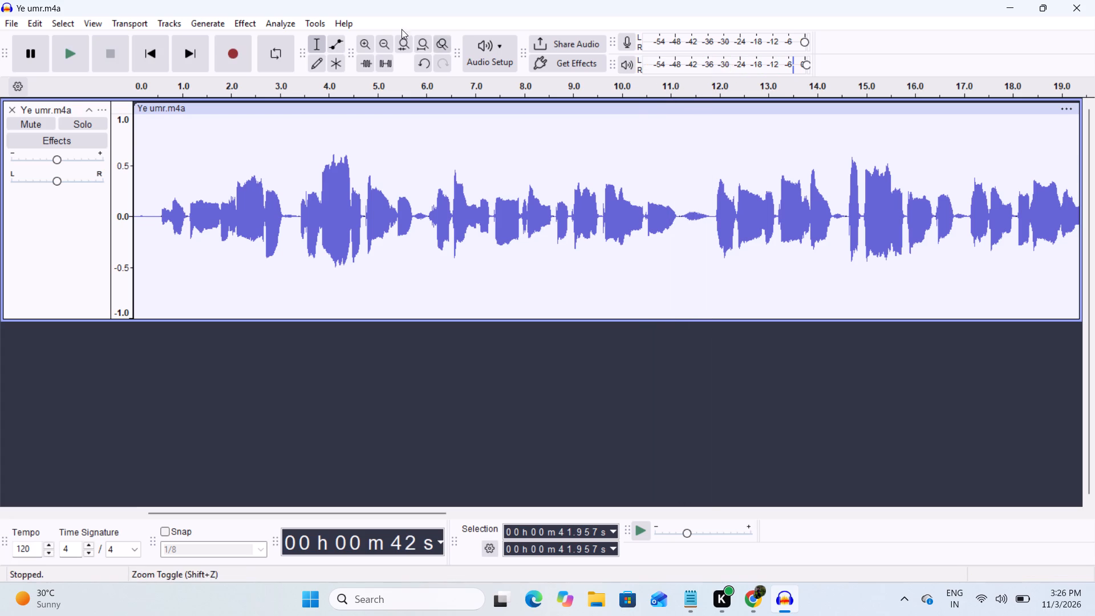
{"action": "left_click", "coordinate": [364, 42]}
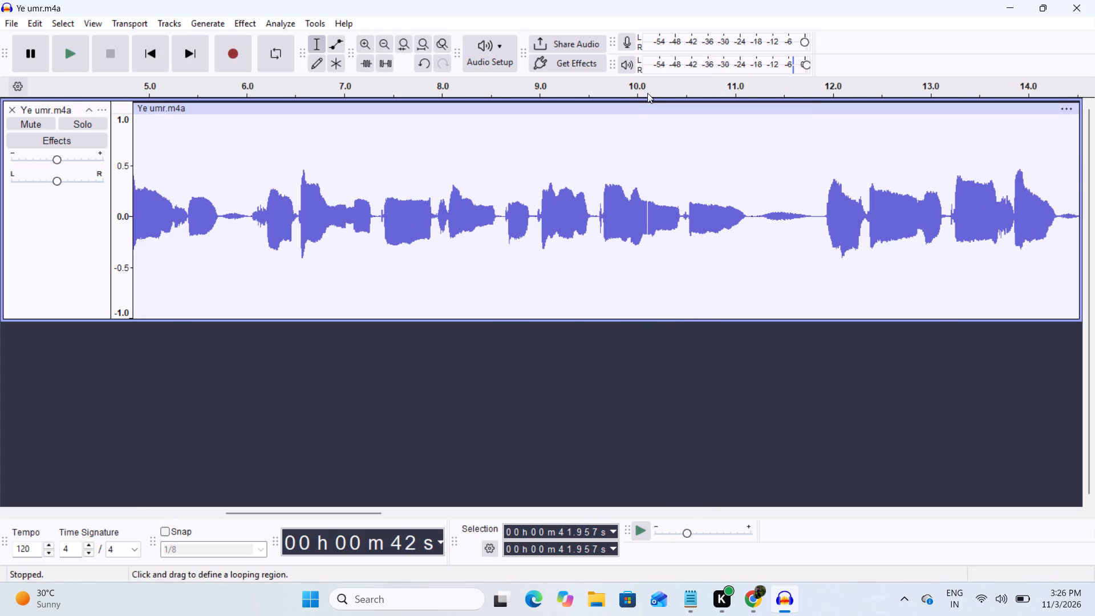
{"action": "left_click", "coordinate": [644, 87]}
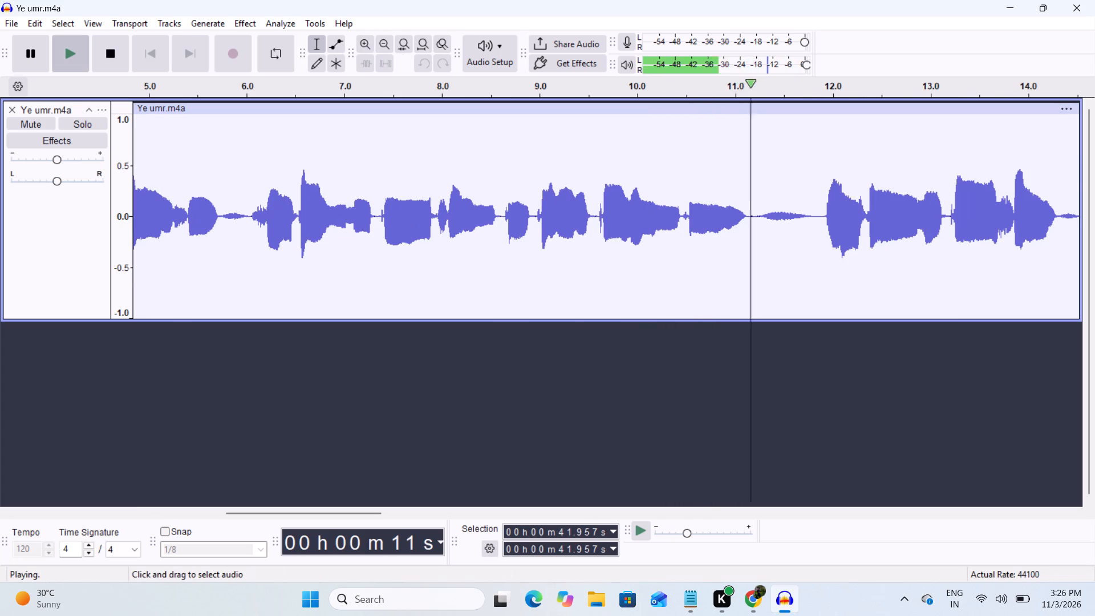
{"action": "key", "text": "space"}
Select the quiet noise passage in the waveform from about 11.15 s to 11.82 s.
{"action": "left_click_drag", "start_coordinate": [816, 214], "coordinate": [778, 230]}
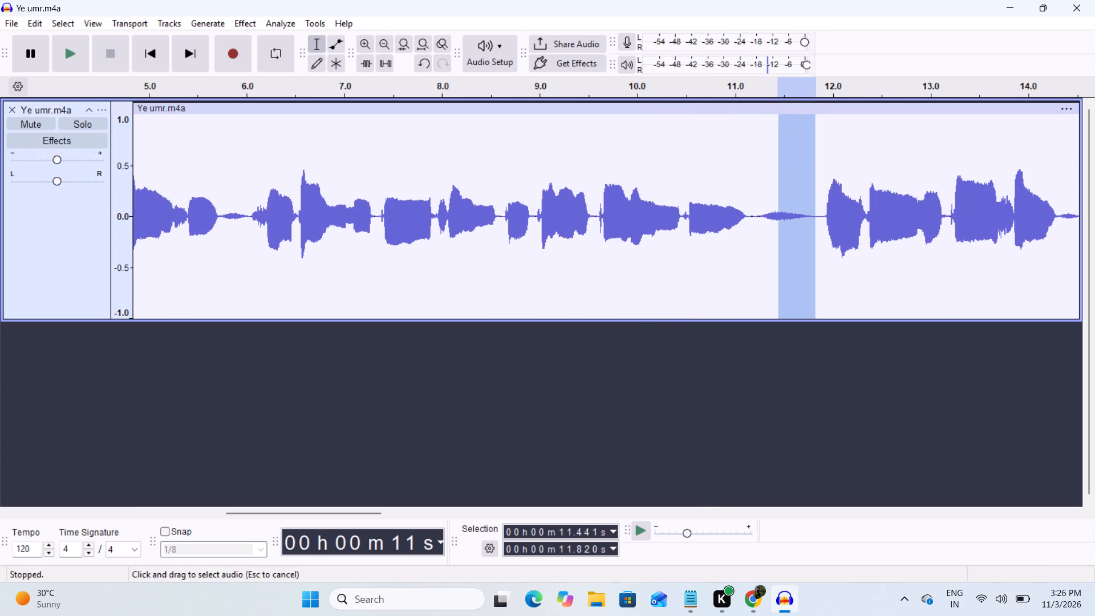
{"action": "left_click_drag", "start_coordinate": [778, 230], "coordinate": [750, 246]}
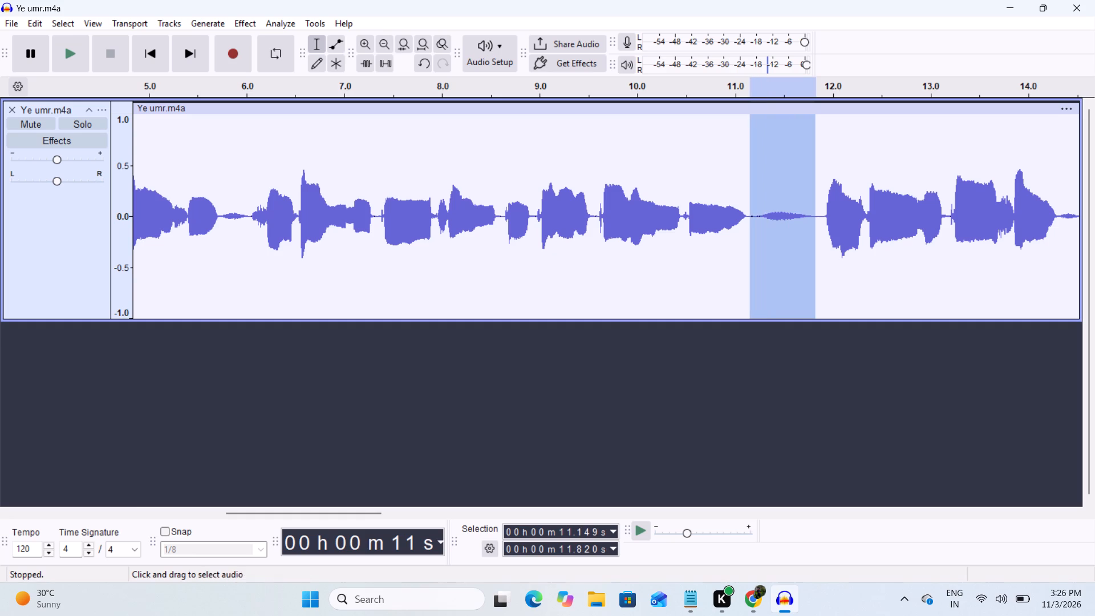
Switch to the Notepad notes, highlight step 4 about selecting the noise area, and return to Audacity.
{"action": "left_click", "coordinate": [248, 25]}
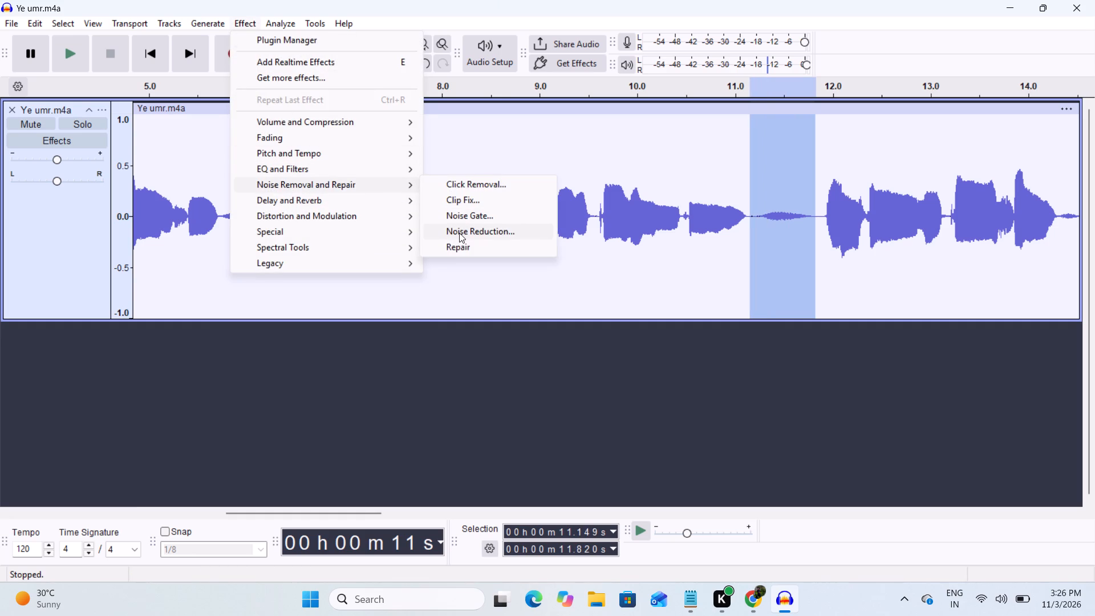
{"action": "left_click", "coordinate": [683, 595]}
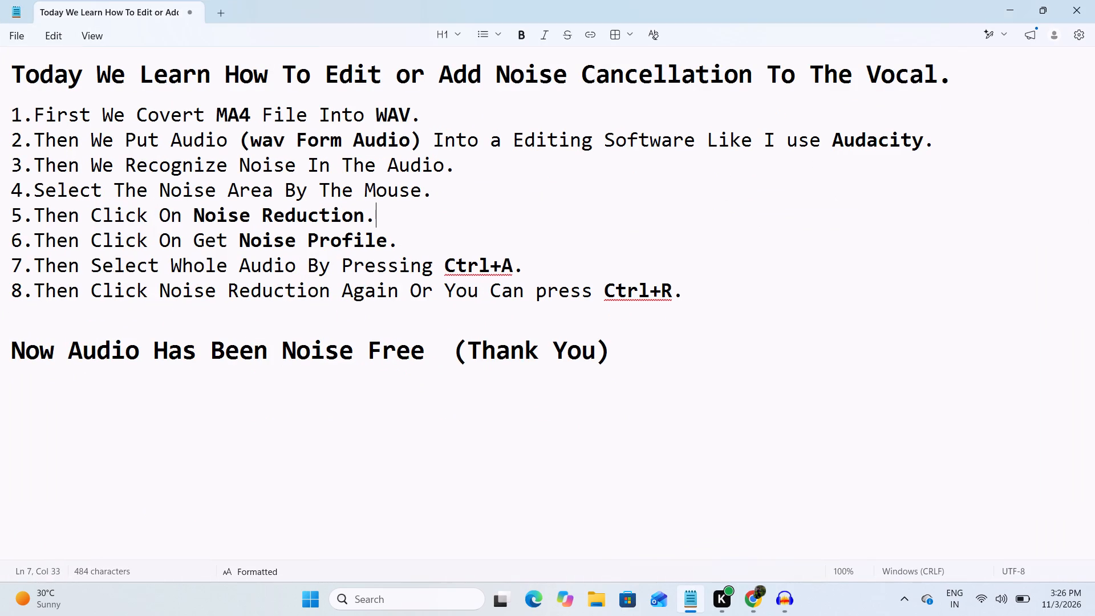
{"action": "left_click_drag", "start_coordinate": [452, 187], "coordinate": [25, 185]}
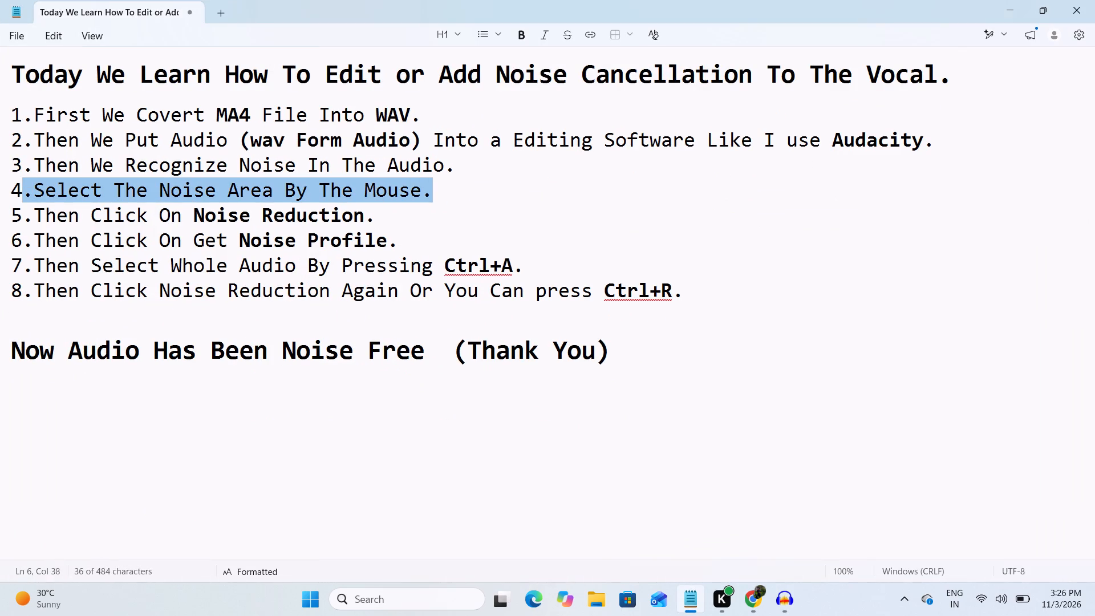
{"action": "left_click", "coordinate": [1017, 14]}
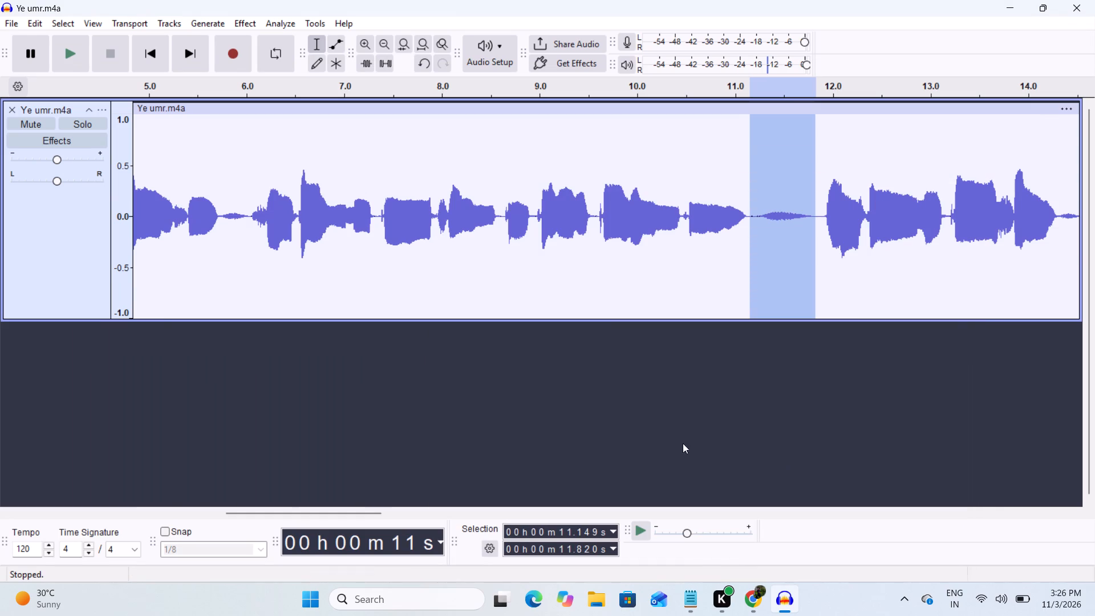
Switch to the Notepad notes, highlight step 5 about Noise Reduction, and return to Audacity.
{"action": "left_click", "coordinate": [695, 613]}
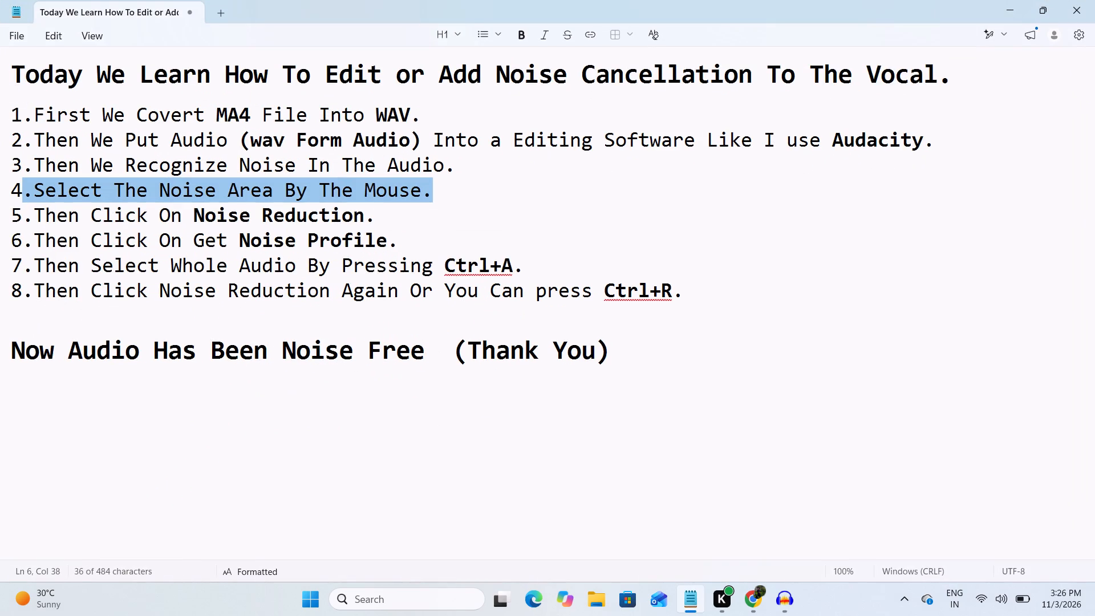
{"action": "left_click_drag", "start_coordinate": [373, 215], "coordinate": [34, 212]}
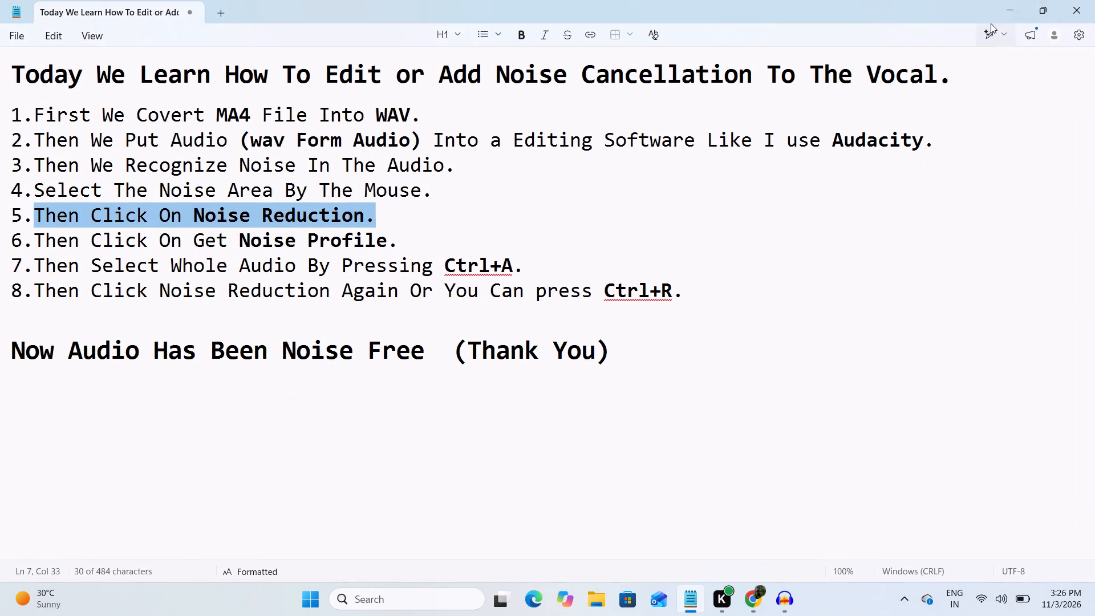
{"action": "left_click", "coordinate": [1011, 13]}
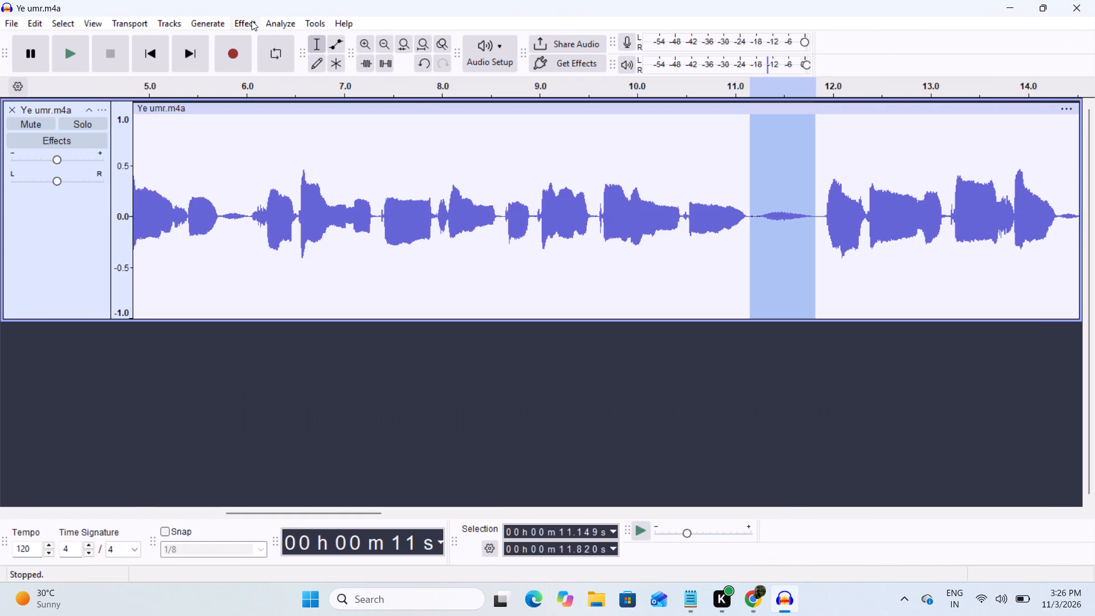
Capture the noise profile of the selected noise passage with the Noise Reduction effect.
{"action": "left_click", "coordinate": [252, 21]}
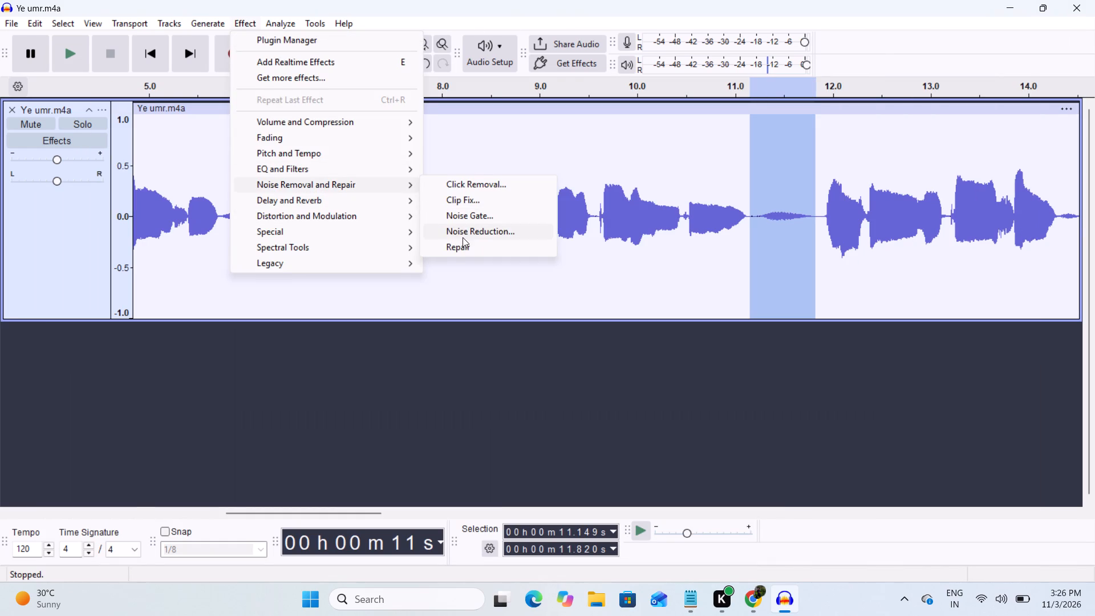
{"action": "left_click", "coordinate": [465, 229]}
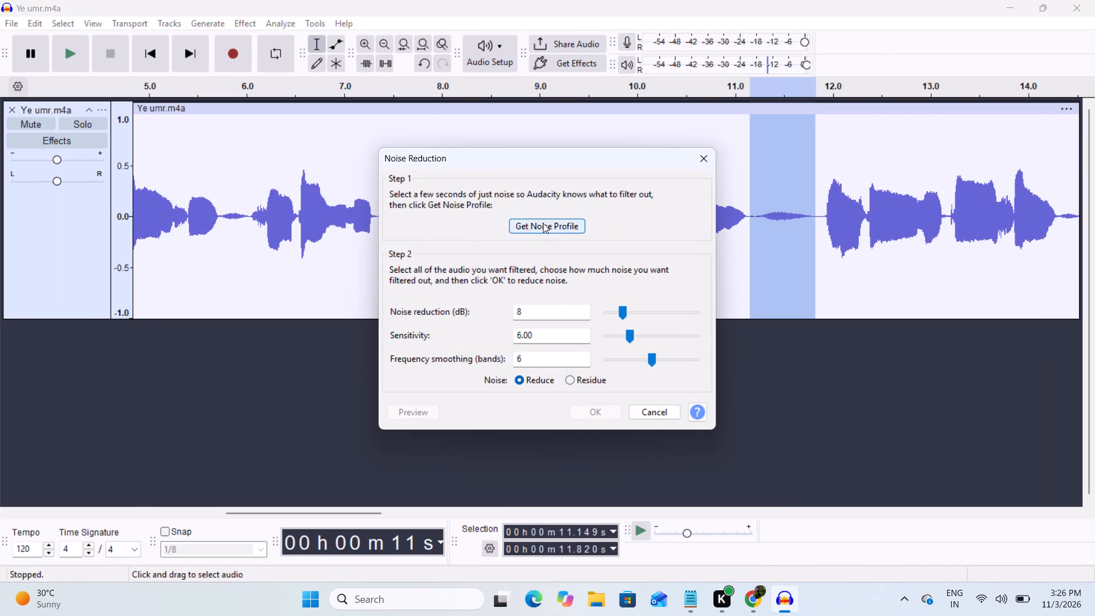
{"action": "left_click", "coordinate": [543, 223]}
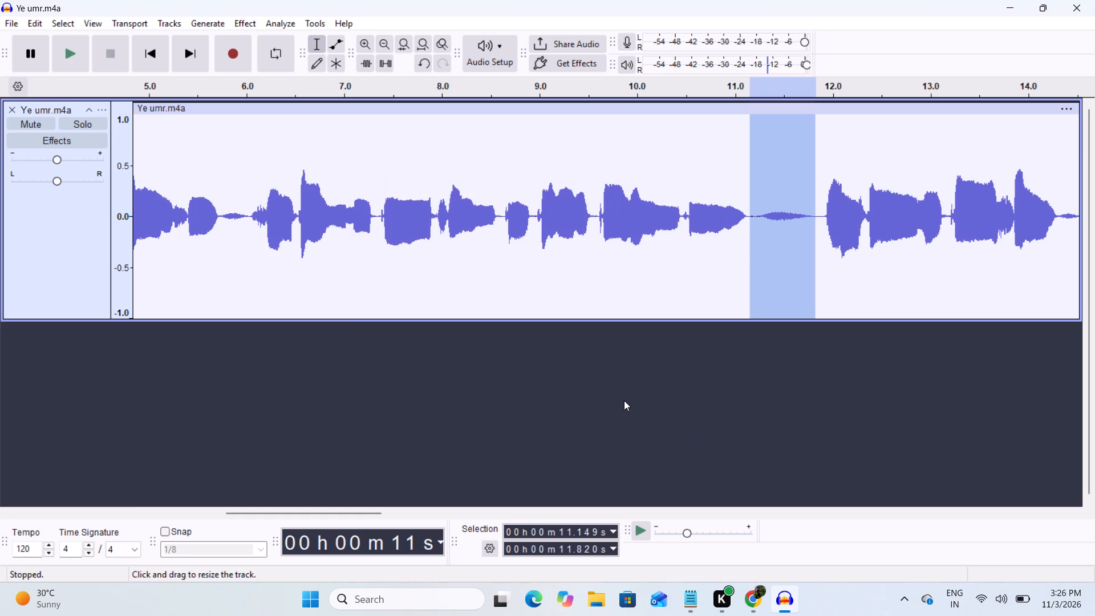
Select the entire Ye umr.m4a track.
{"action": "key", "text": "ctrl+a"}
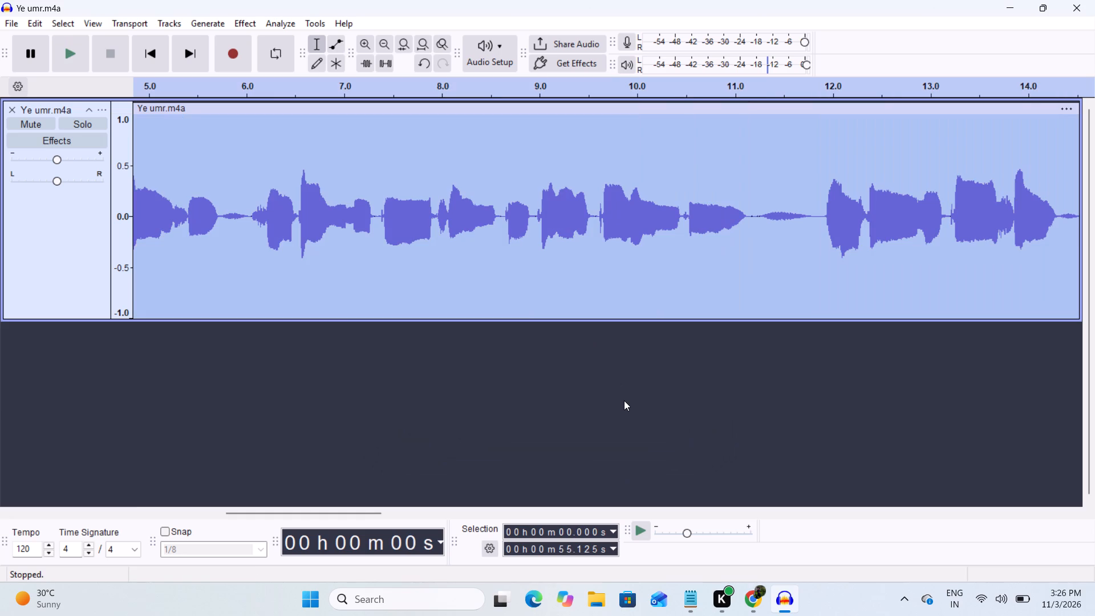
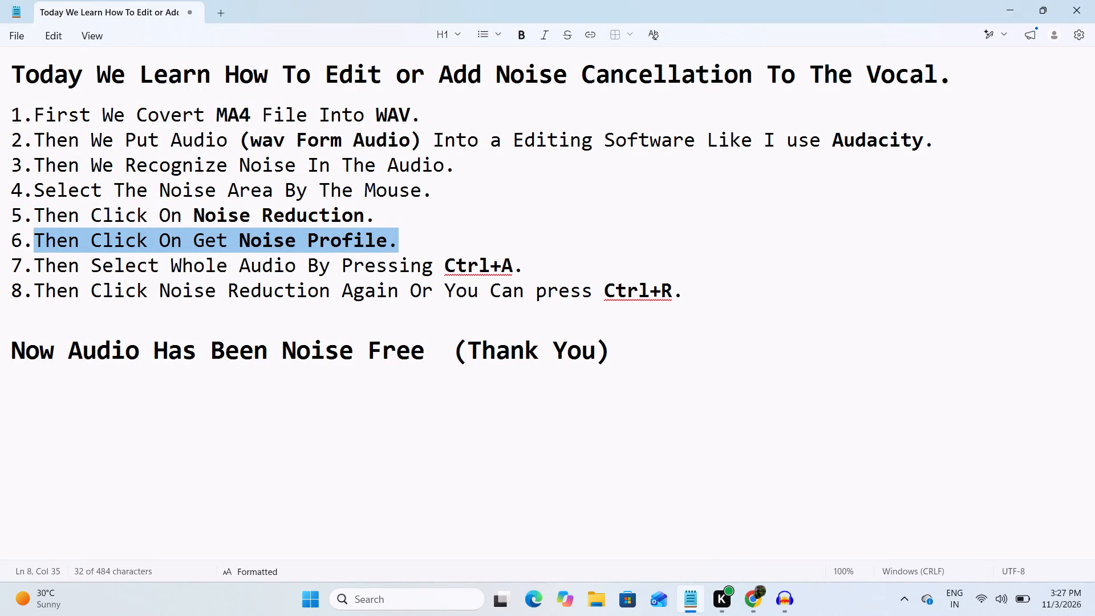
Highlight step 7 about selecting the whole audio in the Notepad notes, and return to Audacity.
{"action": "left_click_drag", "start_coordinate": [532, 265], "coordinate": [15, 264]}
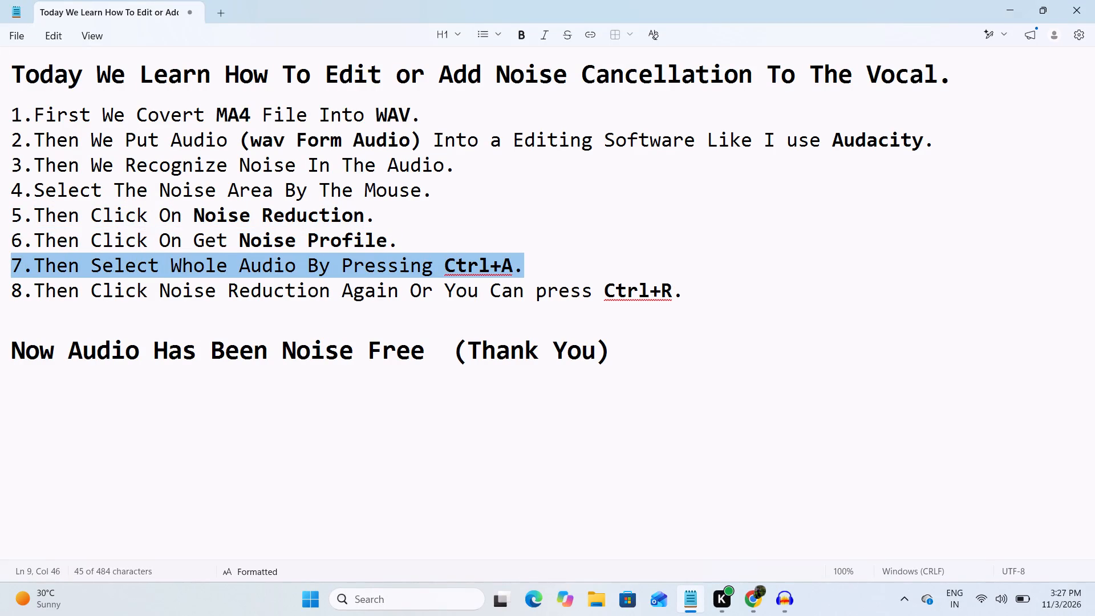
{"action": "left_click", "coordinate": [1004, 2]}
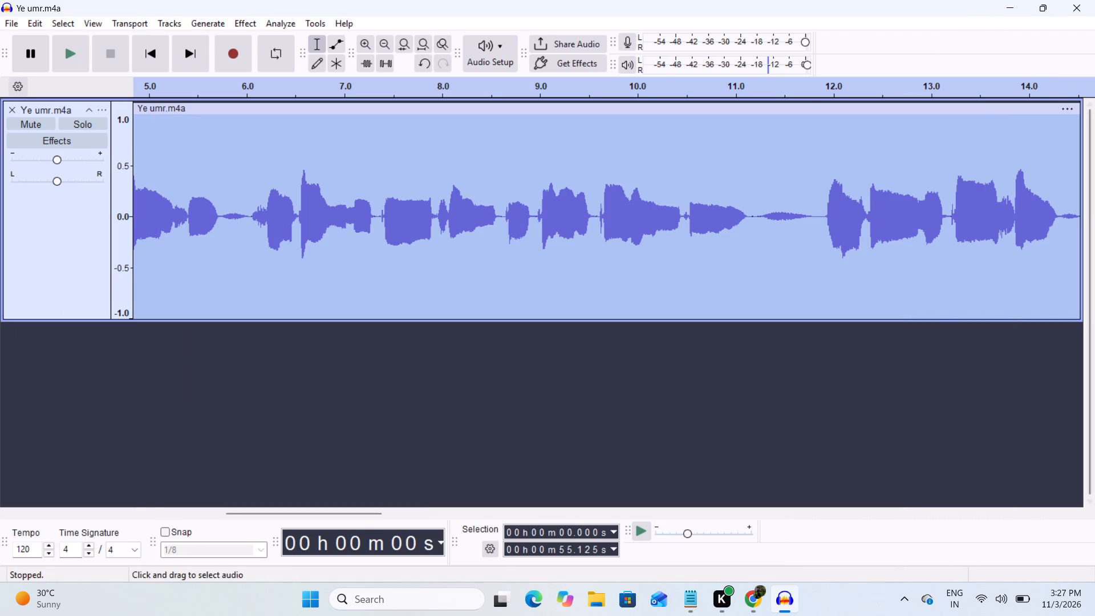
Switch to the Notepad notes, highlight step 8 about running Noise Reduction again, and return to Audacity.
{"action": "left_click", "coordinate": [686, 605]}
{"action": "left_click_drag", "start_coordinate": [711, 289], "coordinate": [76, 311]}
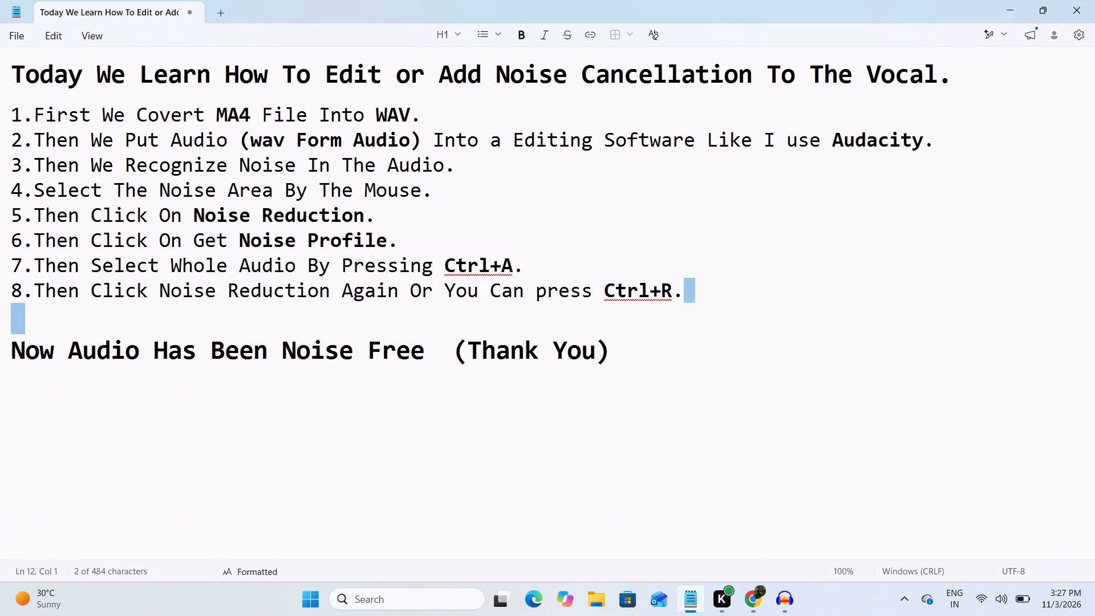
{"action": "left_click_drag", "start_coordinate": [76, 311], "coordinate": [31, 289]}
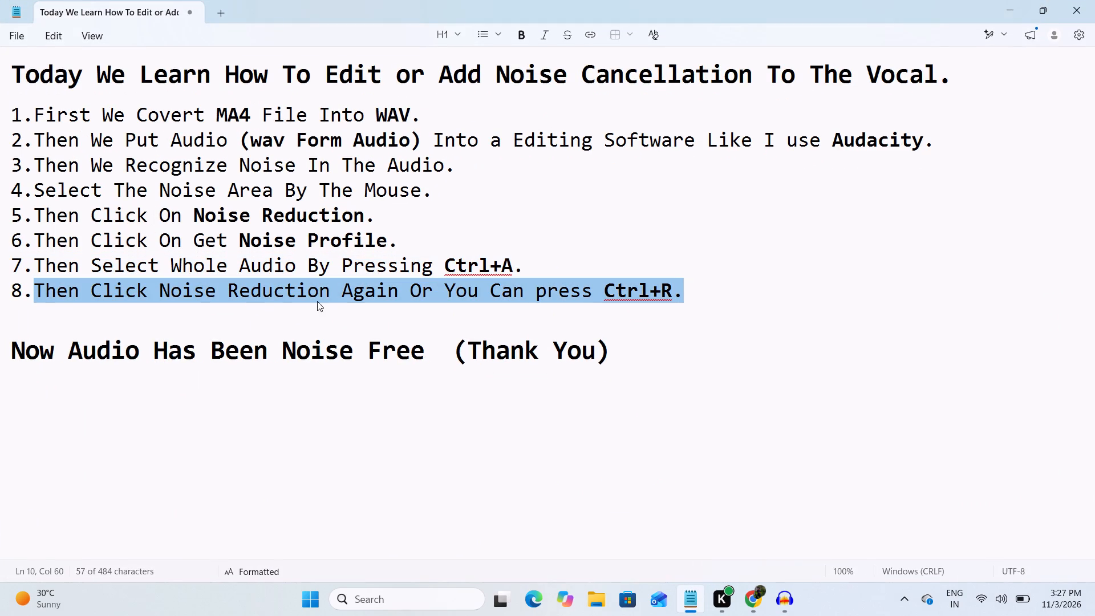
{"action": "left_click", "coordinate": [1009, 0]}
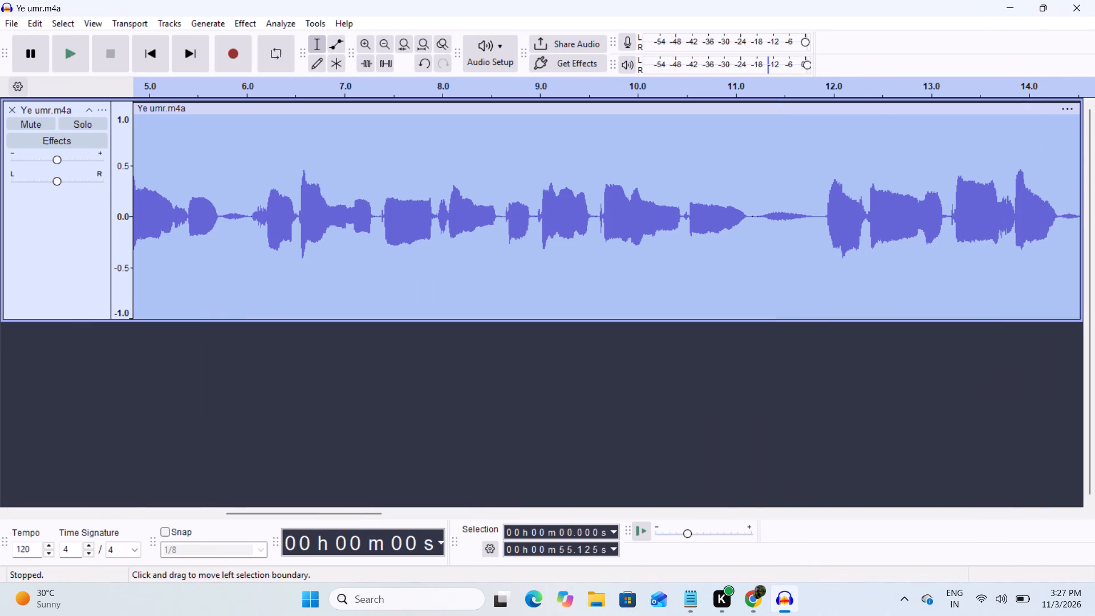
Apply Noise Reduction to the entire selected Ye umr.m4a track and clear the selection.
{"action": "key", "text": "ctrl+r"}
{"action": "key", "text": "Escape"}
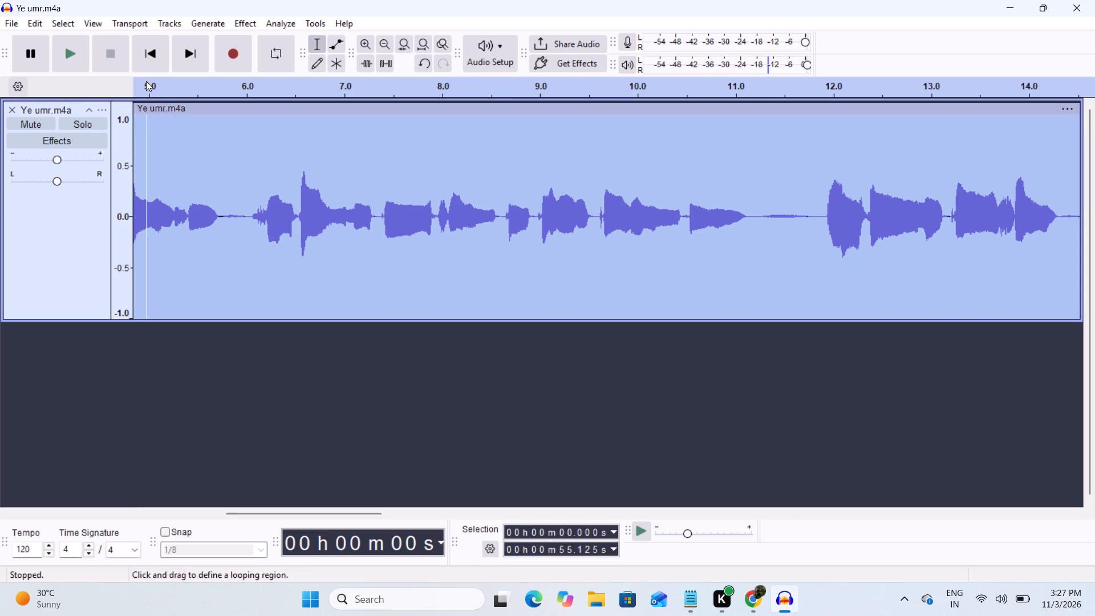
{"action": "left_click", "coordinate": [534, 413]}
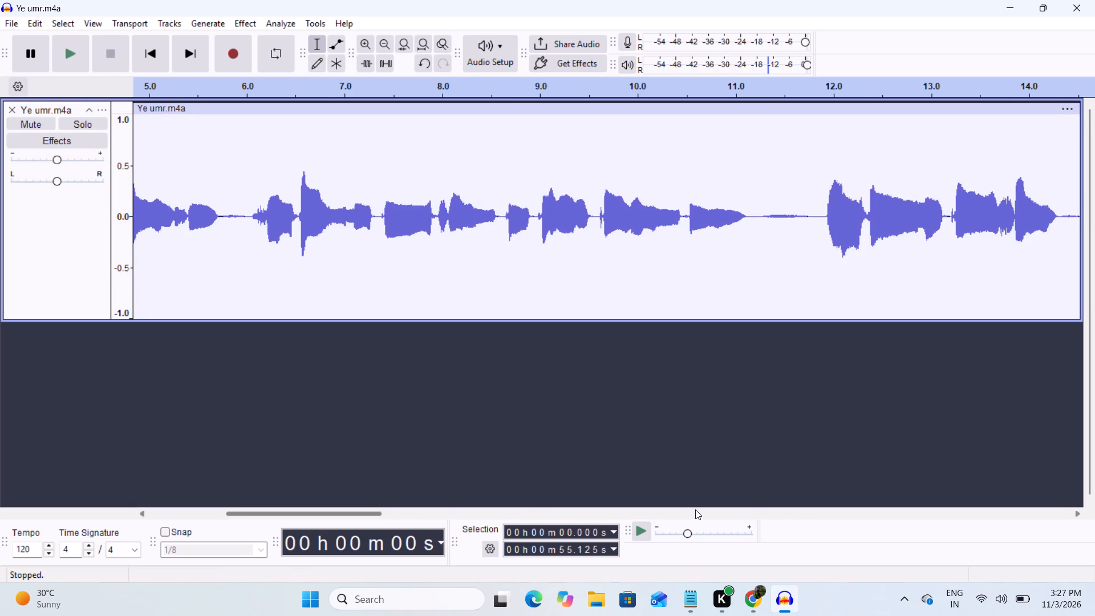
Play the noise-reduced Ye umr.m4a track from its beginning to check the result.
{"action": "left_click_drag", "start_coordinate": [695, 509], "coordinate": [277, 506]}
{"action": "left_click_drag", "start_coordinate": [277, 506], "coordinate": [255, 509]}
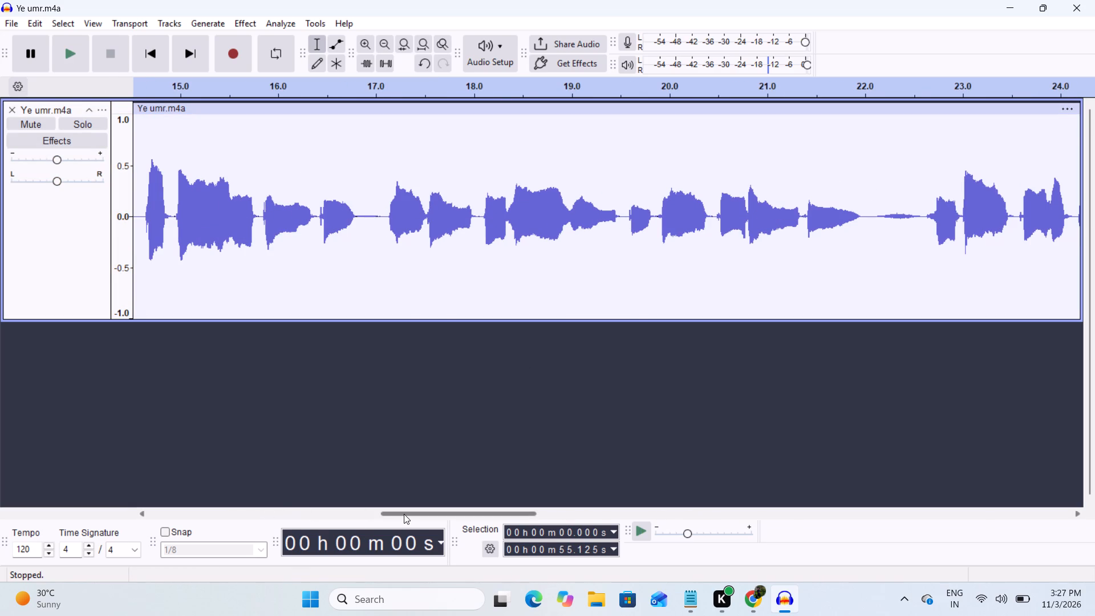
{"action": "left_click_drag", "start_coordinate": [404, 514], "coordinate": [119, 511]}
{"action": "left_click", "coordinate": [139, 86]}
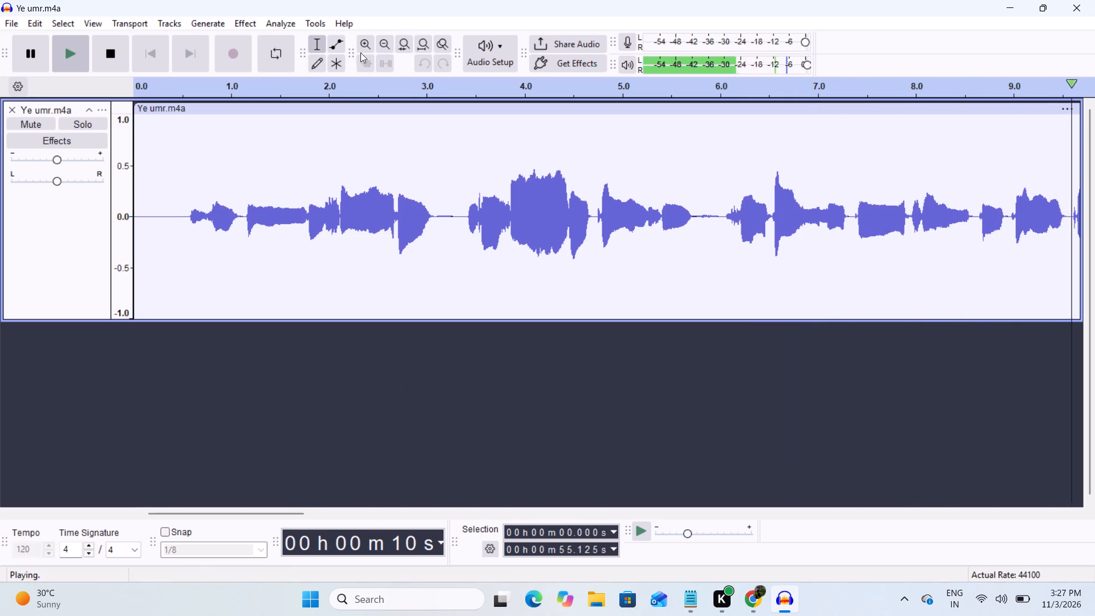
{"action": "left_click", "coordinate": [379, 44]}
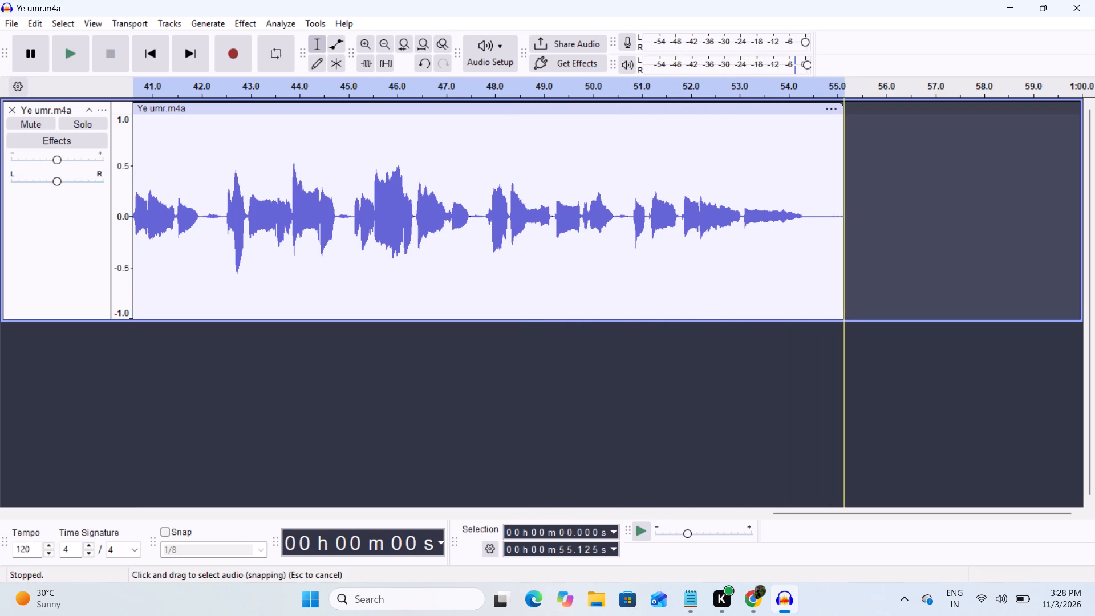
Delete the silent tail of the track from 54.819 s to 55.125 s and play back the ending.
{"action": "left_click_drag", "start_coordinate": [845, 223], "coordinate": [829, 225]}
{"action": "key", "text": "Delete"}
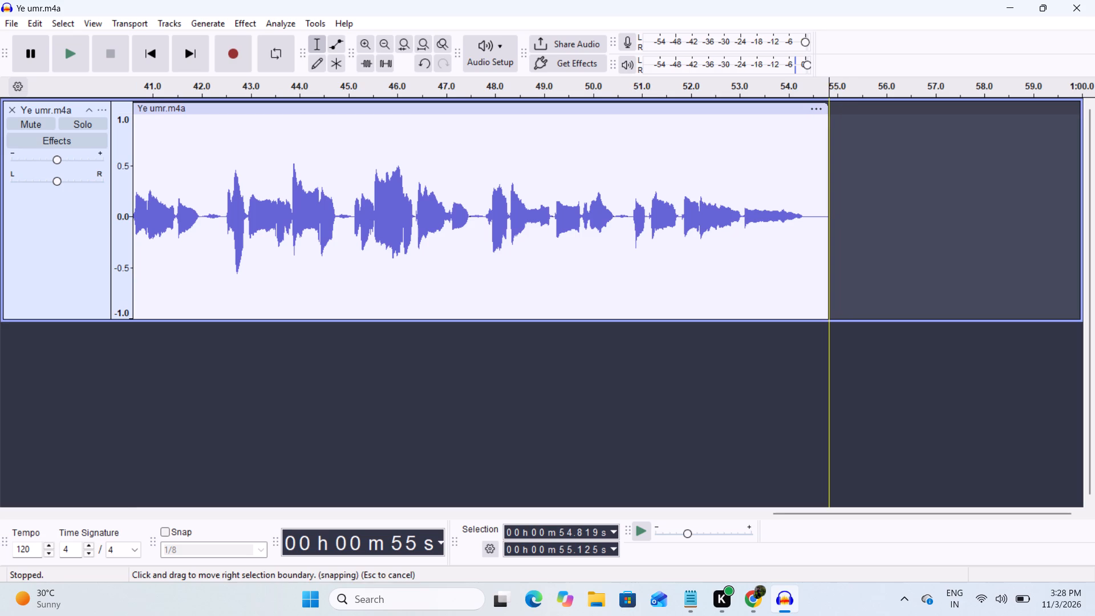
{"action": "left_click", "coordinate": [760, 86]}
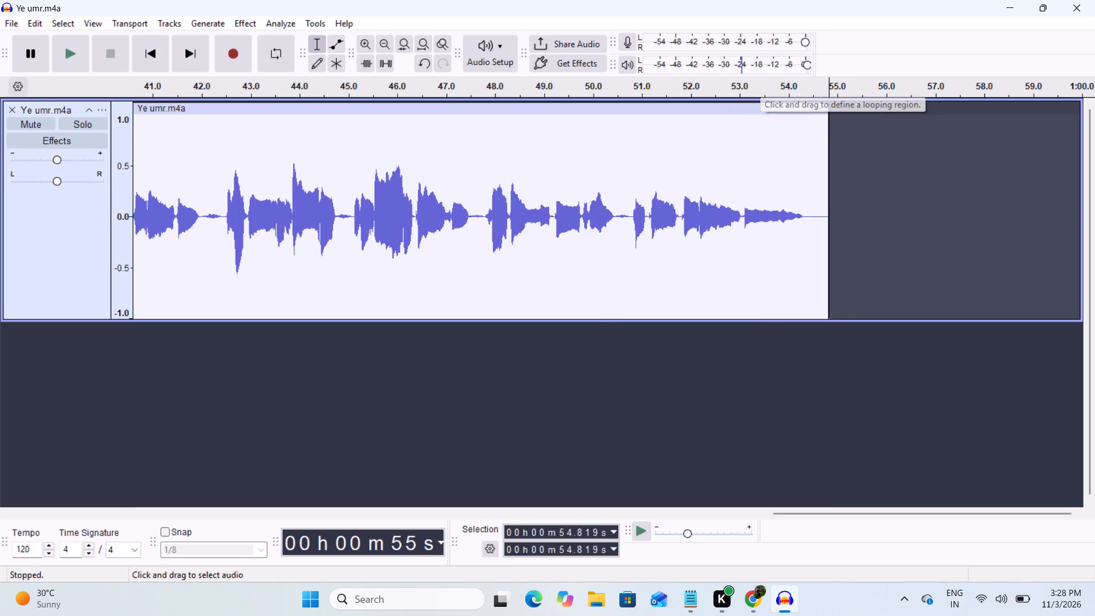
Export the entire project to the computer's Desktop folder as a WAV file named "ye umr saari.wav".
{"action": "left_click", "coordinate": [7, 18]}
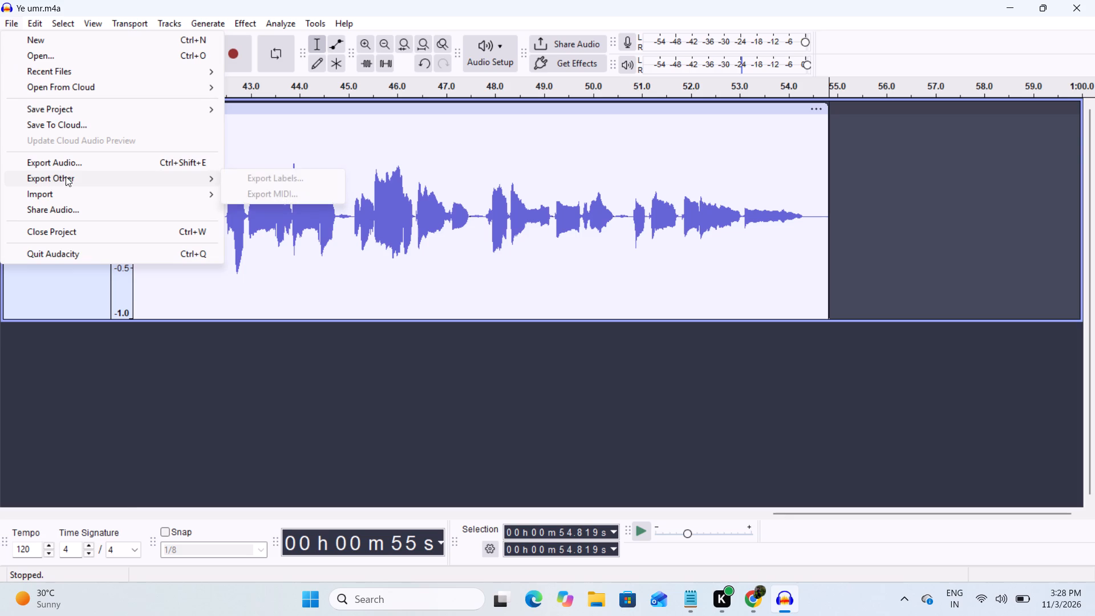
{"action": "left_click", "coordinate": [66, 165]}
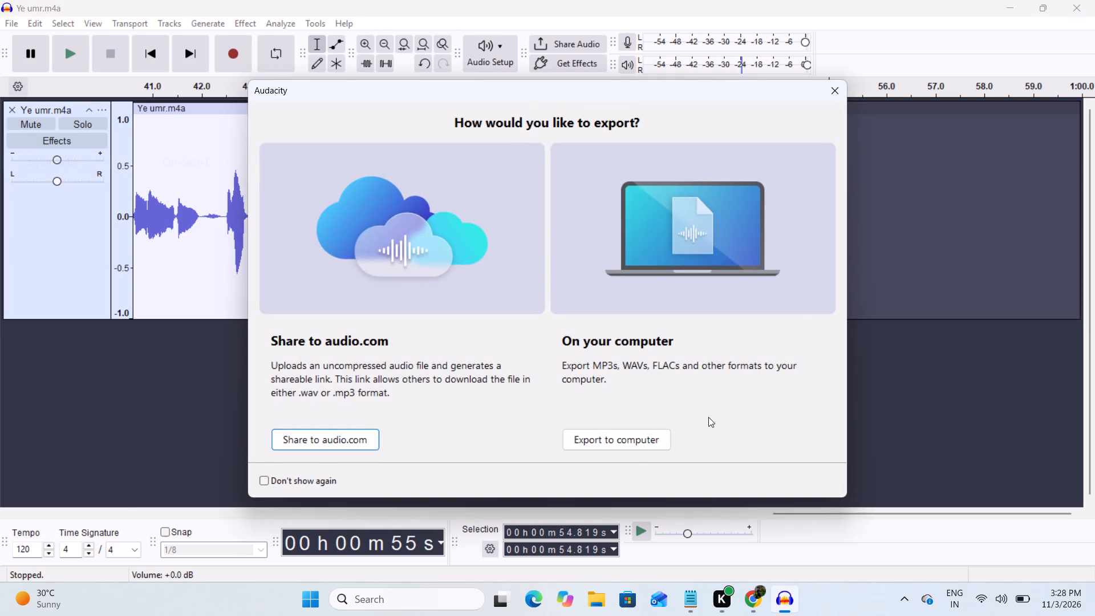
{"action": "left_click", "coordinate": [635, 440]}
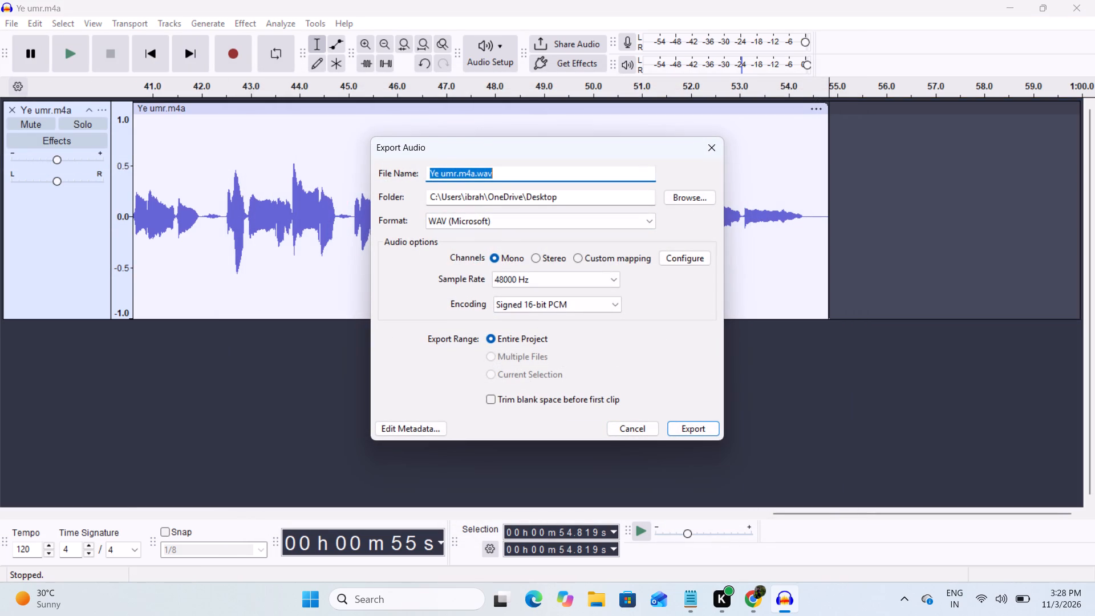
{"action": "left_click_drag", "start_coordinate": [474, 174], "coordinate": [381, 203]}
{"action": "type", "text": "ye umr saari"}
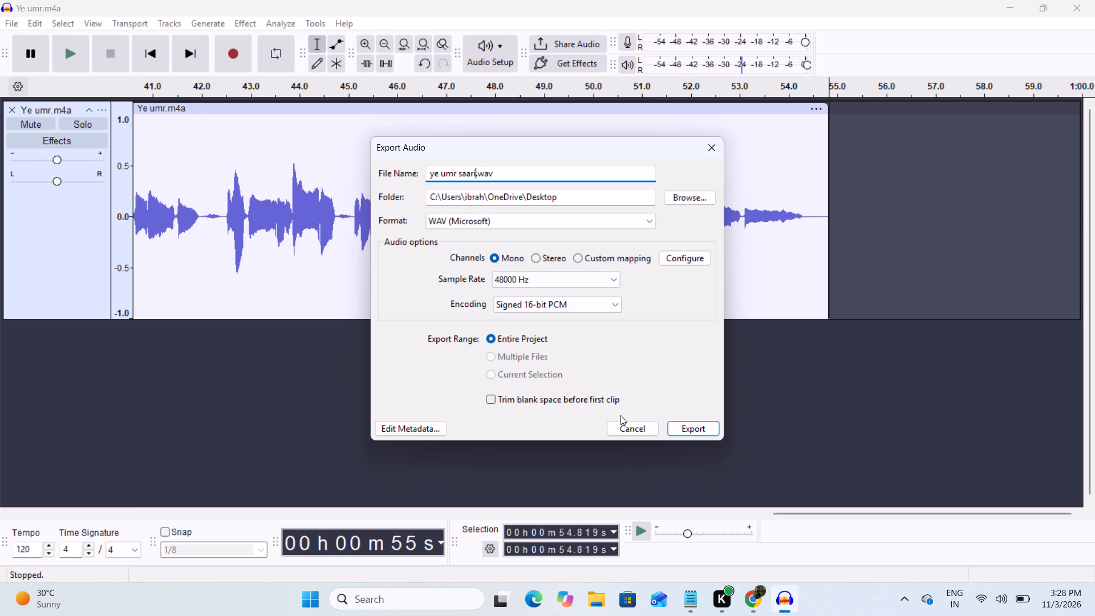
{"action": "left_click", "coordinate": [705, 427]}
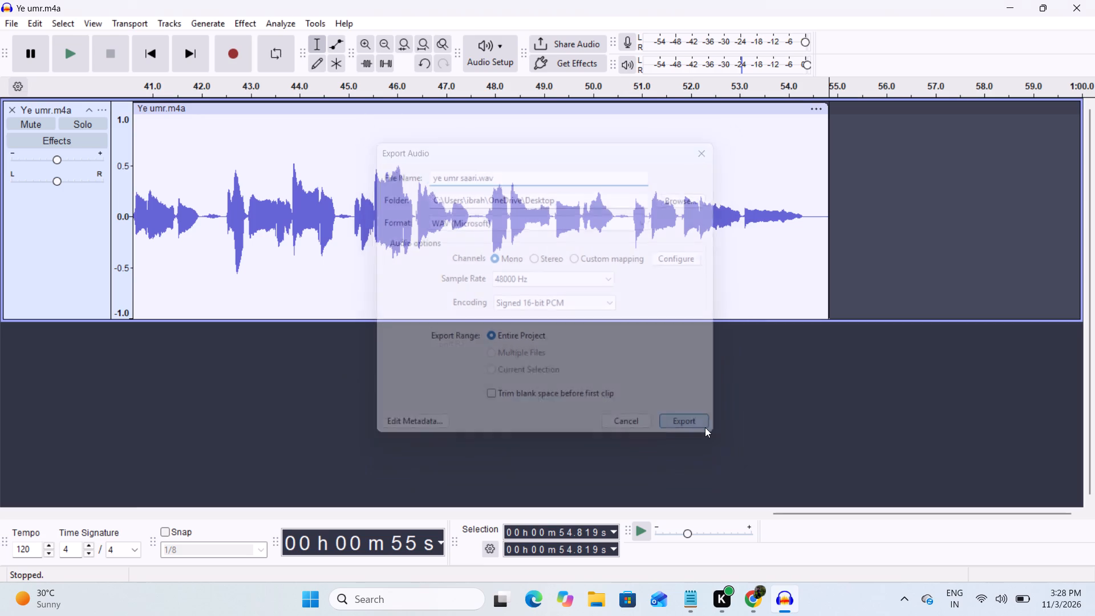
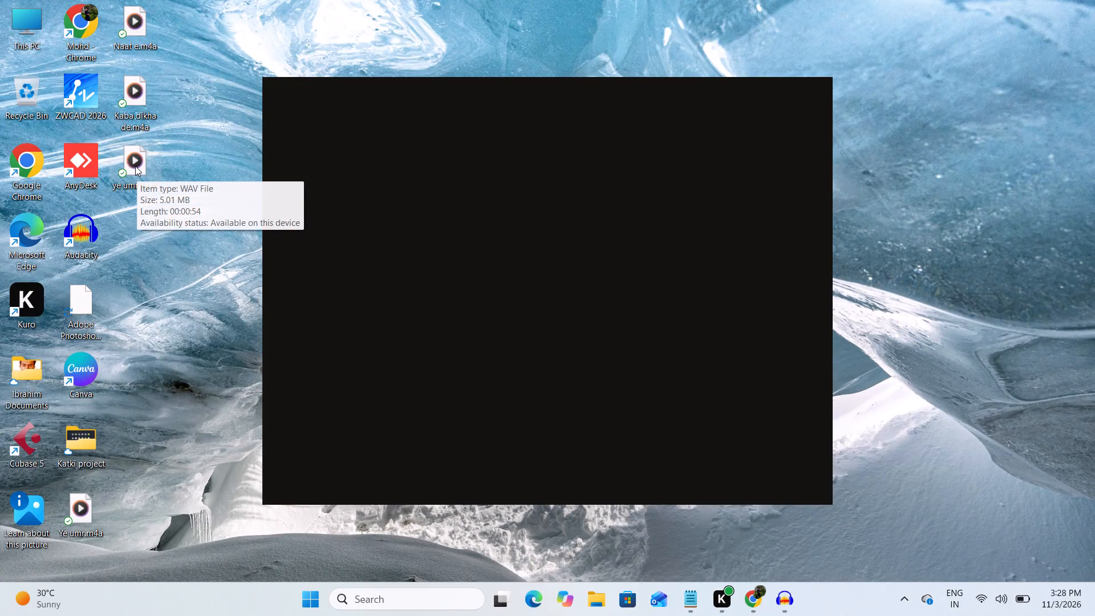
Move the exported ye umr saari file away from the other desktop icons to an empty area of the desktop.
{"action": "left_click_drag", "start_coordinate": [135, 166], "coordinate": [927, 51]}
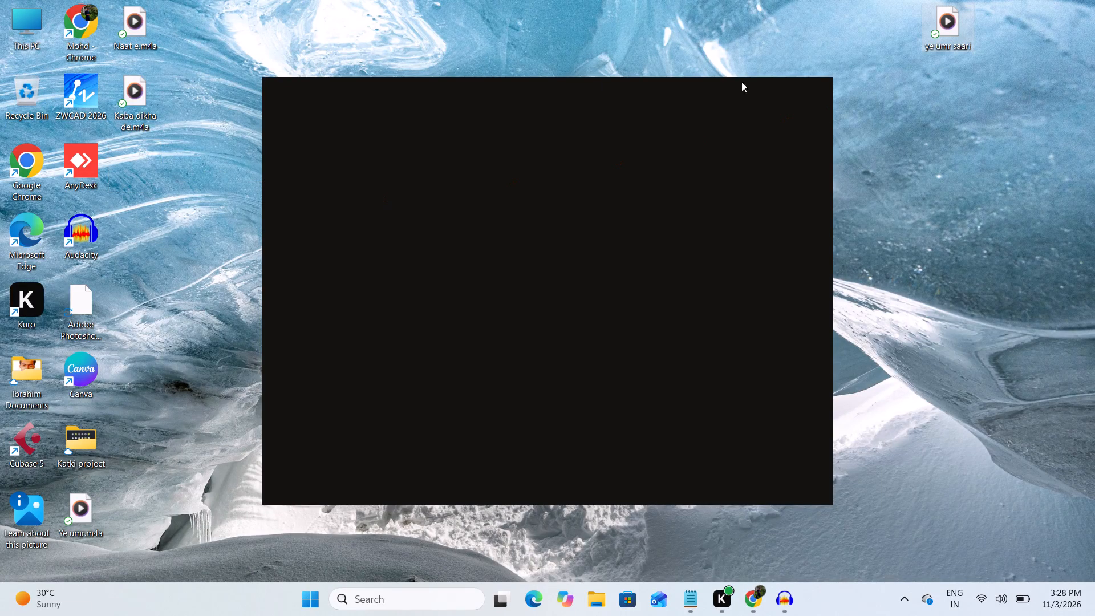
Switch to Audacity, create a new empty project and close the old Ye umr.m4a project.
{"action": "left_click", "coordinate": [779, 594]}
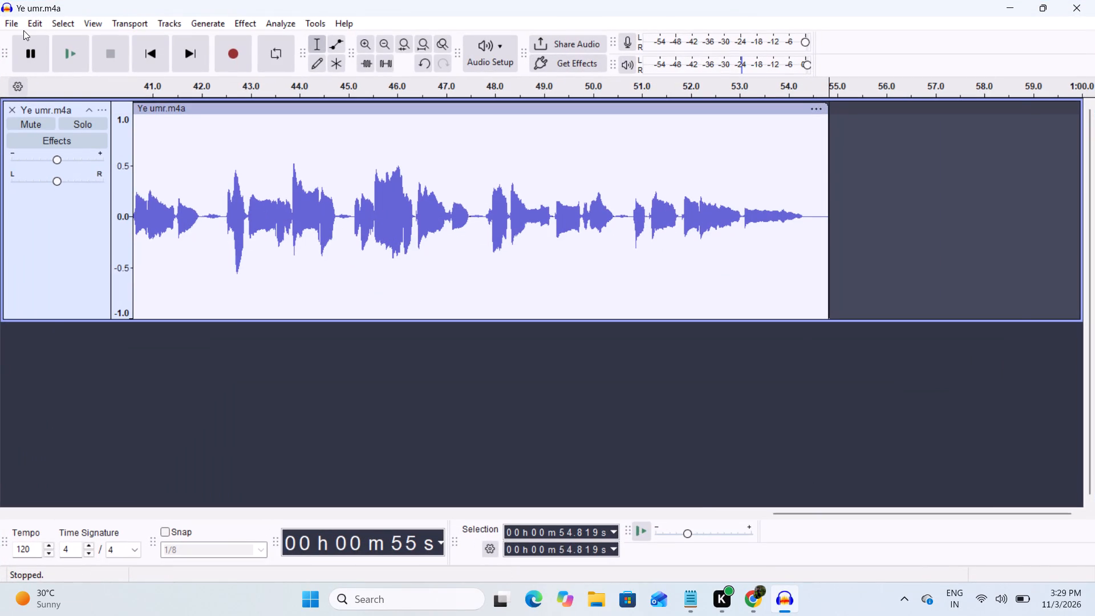
{"action": "key", "text": "ctrl+n"}
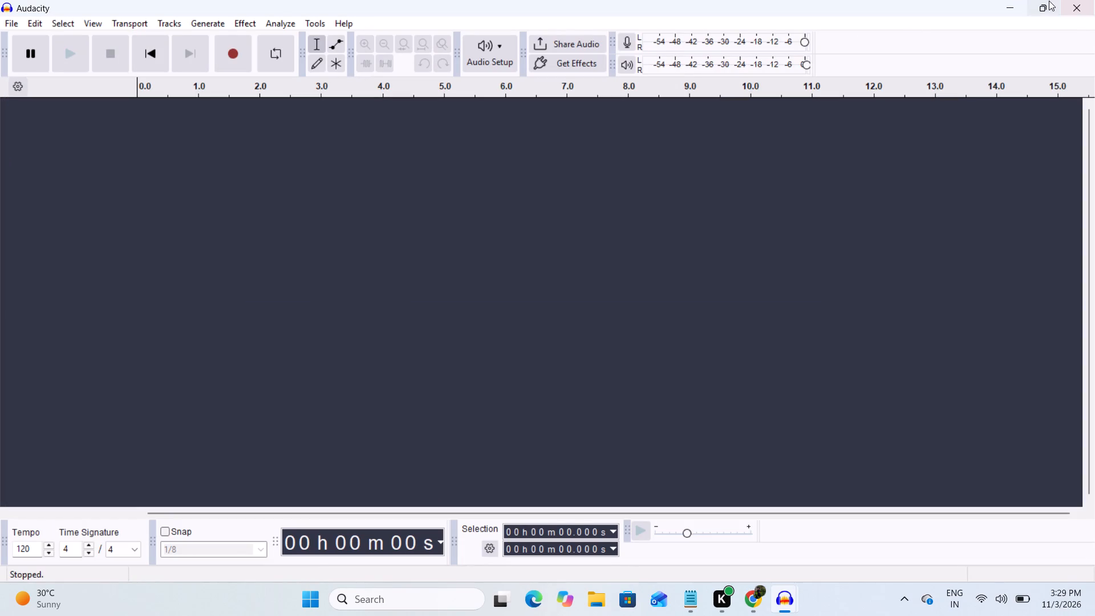
{"action": "left_click", "coordinate": [1048, 1]}
{"action": "left_click_drag", "start_coordinate": [646, 10], "coordinate": [659, 167]}
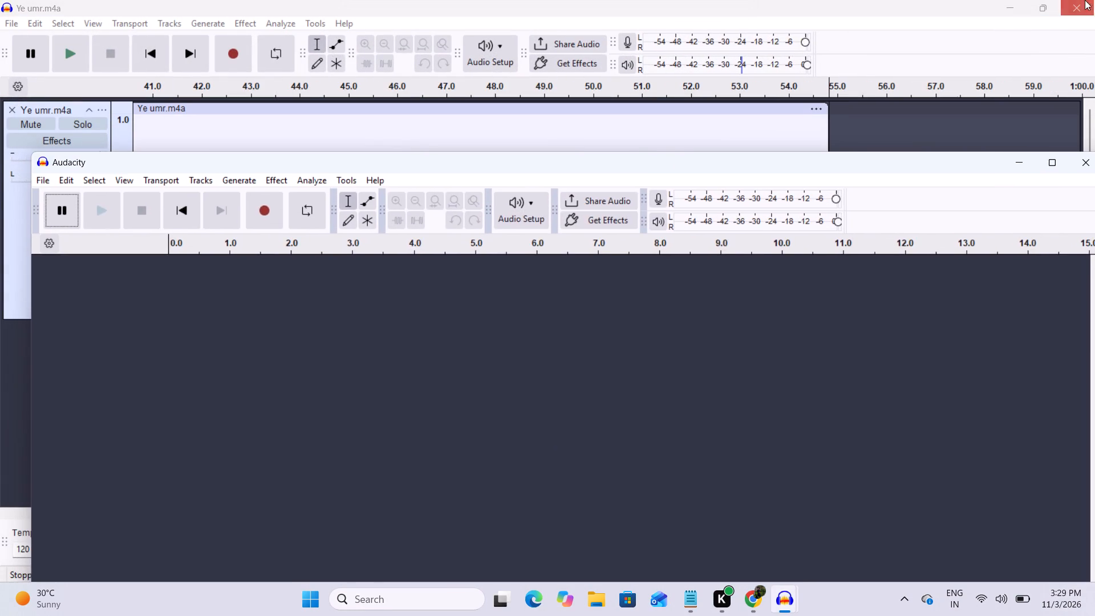
{"action": "left_click", "coordinate": [1088, 0]}
{"action": "left_click", "coordinate": [574, 289]}
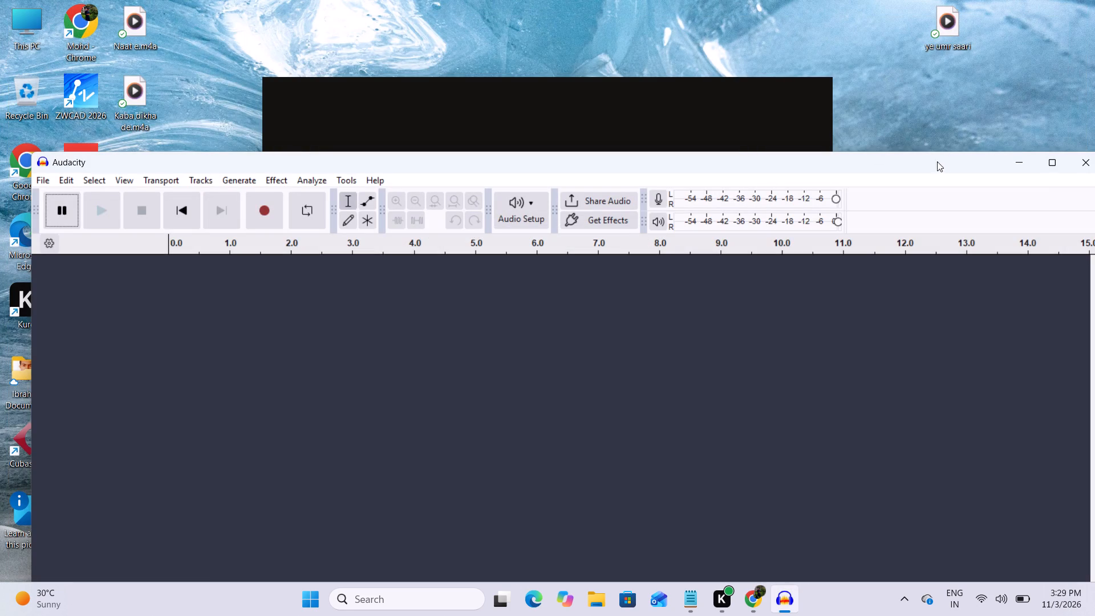
Import Kaba dikha de.m4a from the Downloads folder into the empty Audacity project.
{"action": "left_click", "coordinate": [1055, 165]}
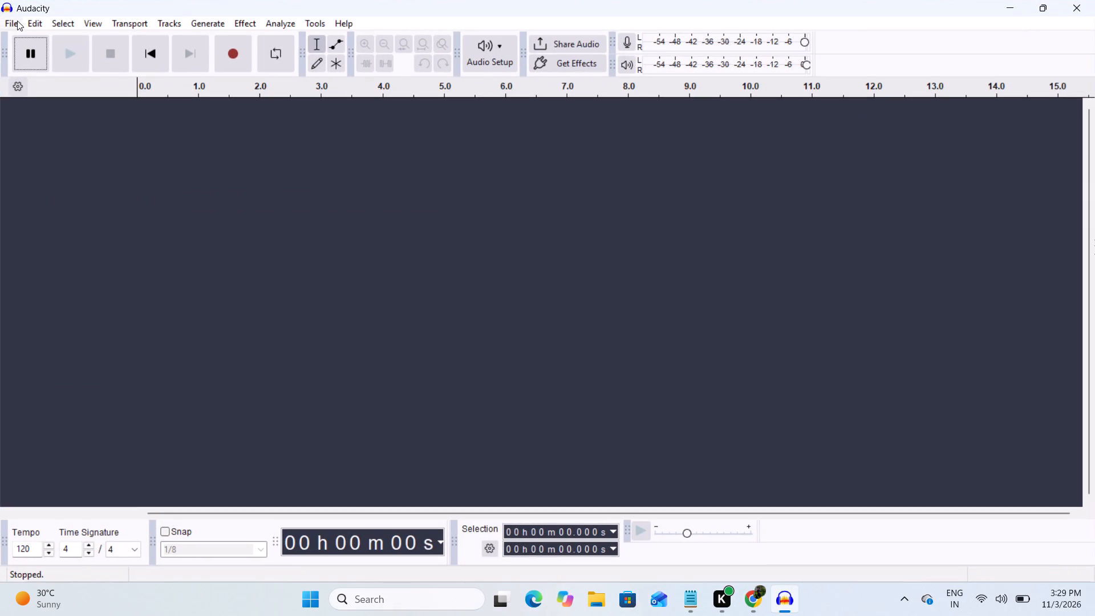
{"action": "left_click", "coordinate": [1048, 5]}
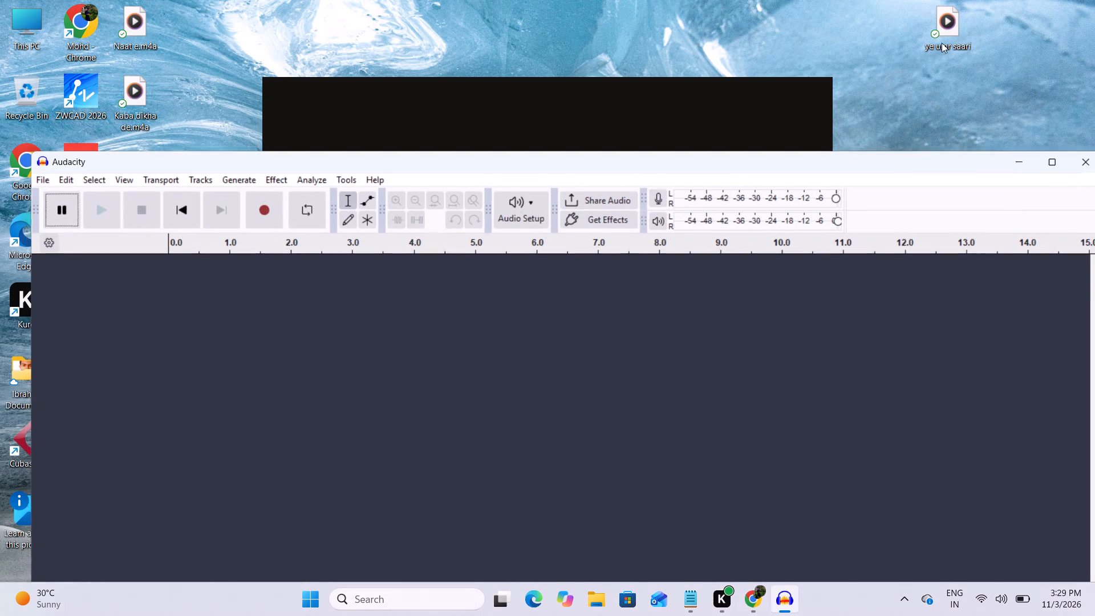
{"action": "left_click_drag", "start_coordinate": [411, 161], "coordinate": [750, 80]}
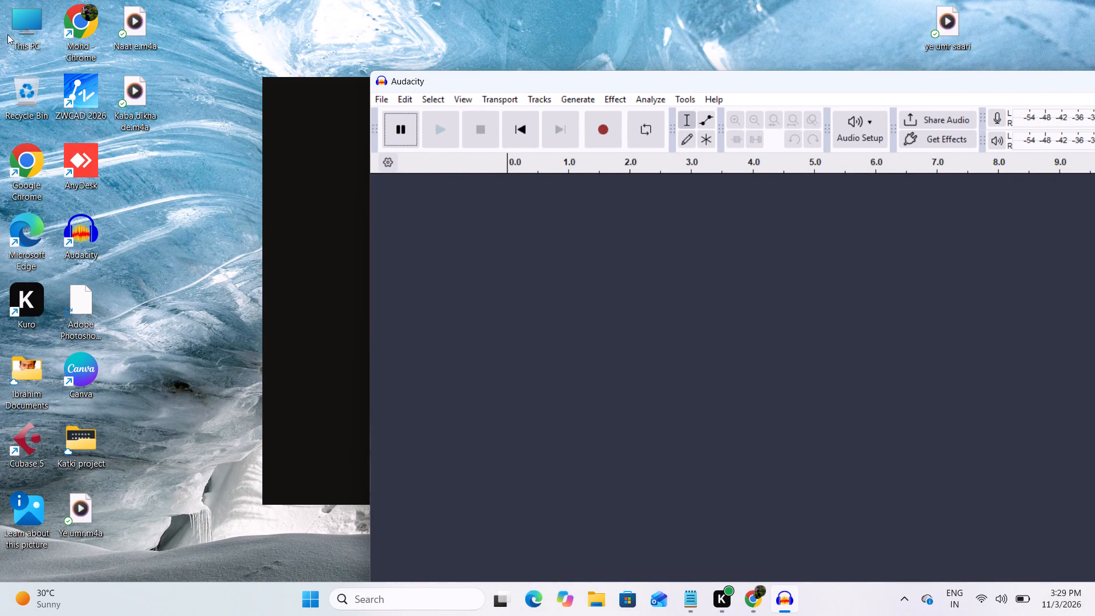
{"action": "double_click", "coordinate": [5, 30]}
{"action": "scroll", "coordinate": [200, 345], "scroll_direction": "up", "scroll_amount": 2}
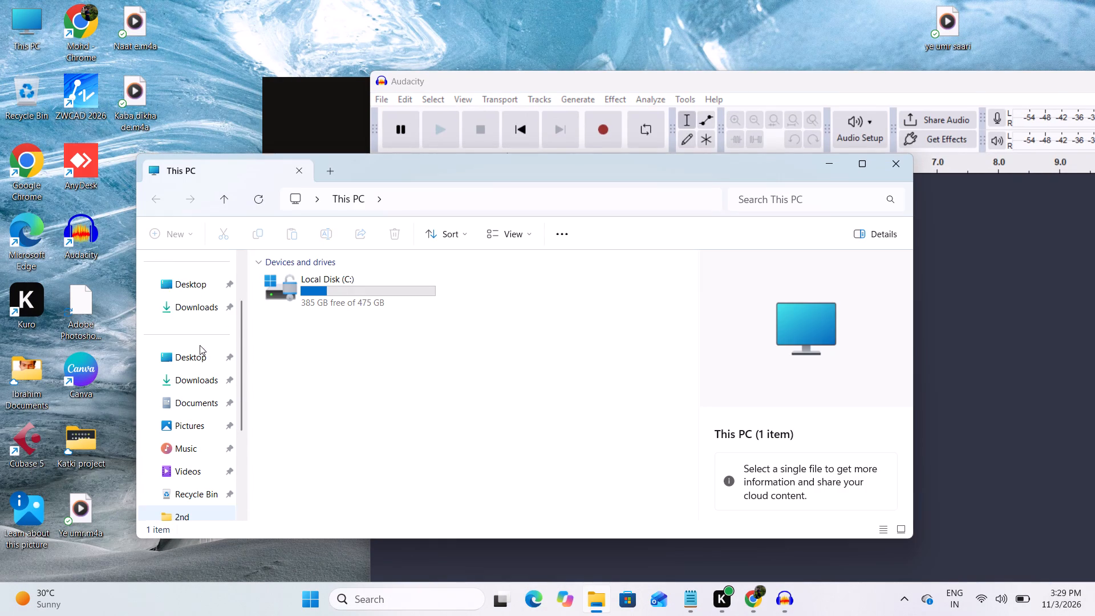
{"action": "left_click", "coordinate": [192, 380]}
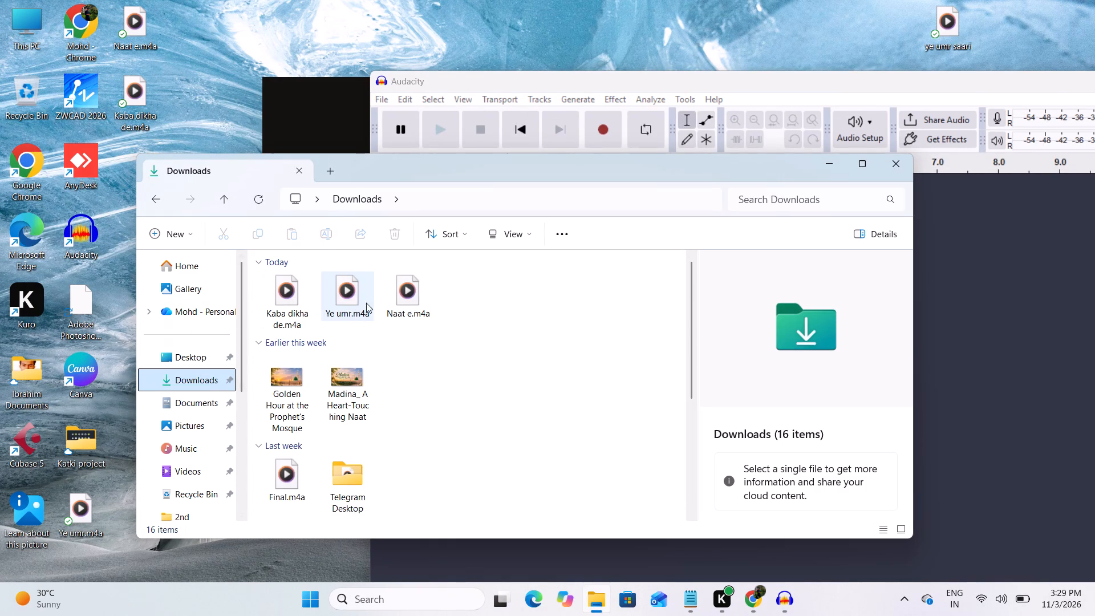
{"action": "left_click", "coordinate": [288, 301]}
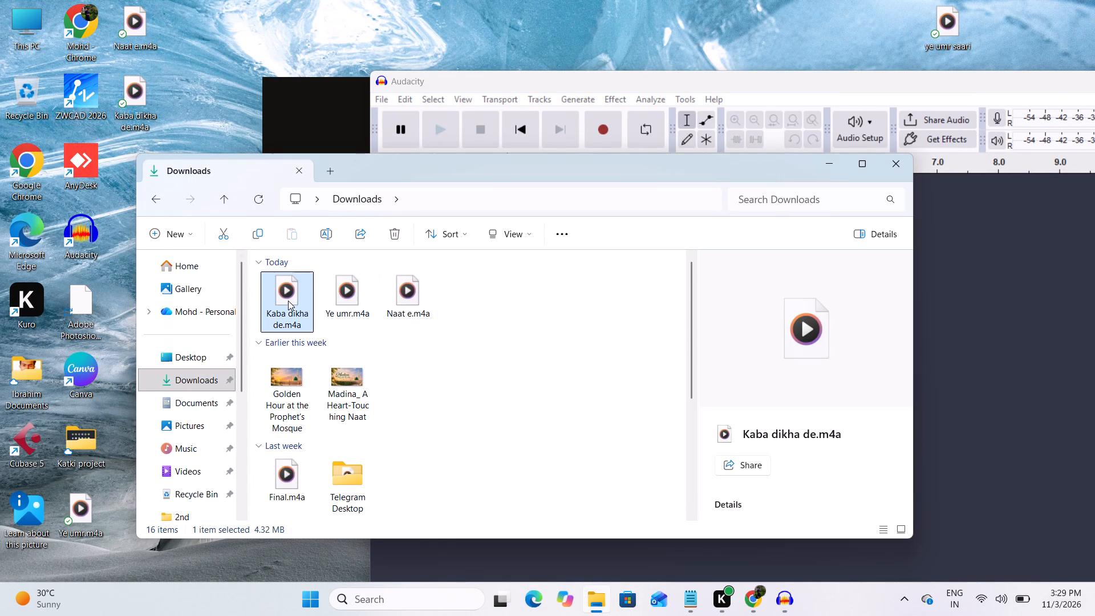
{"action": "scroll", "coordinate": [552, 355], "scroll_direction": "down", "scroll_amount": 1}
{"action": "scroll", "coordinate": [552, 355], "scroll_direction": "up", "scroll_amount": 2}
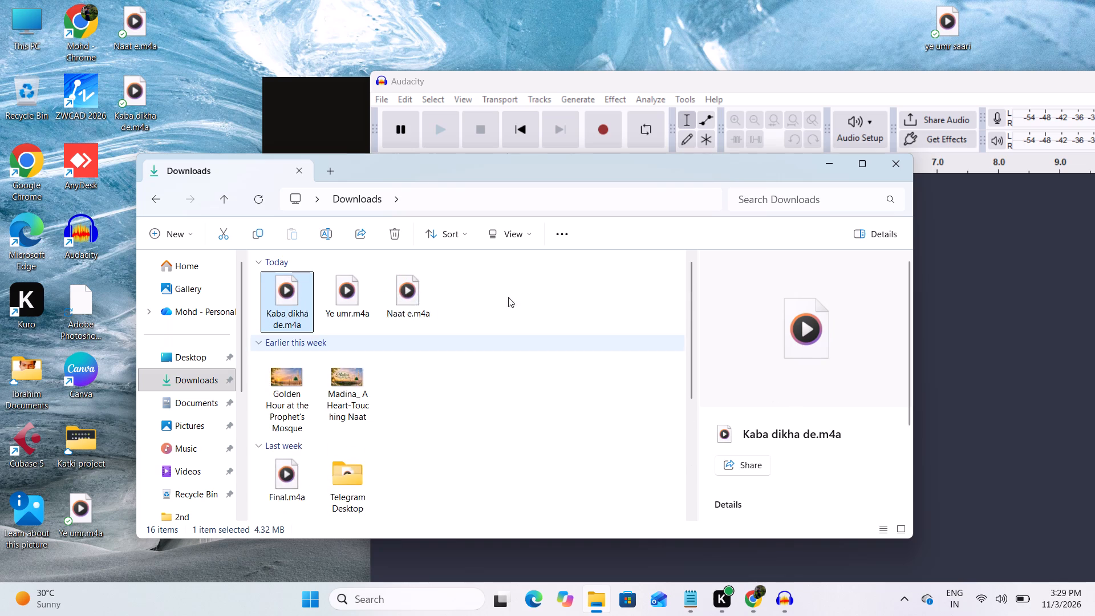
{"action": "left_click_drag", "start_coordinate": [489, 165], "coordinate": [703, 279]}
{"action": "left_click_drag", "start_coordinate": [500, 420], "coordinate": [434, 226]}
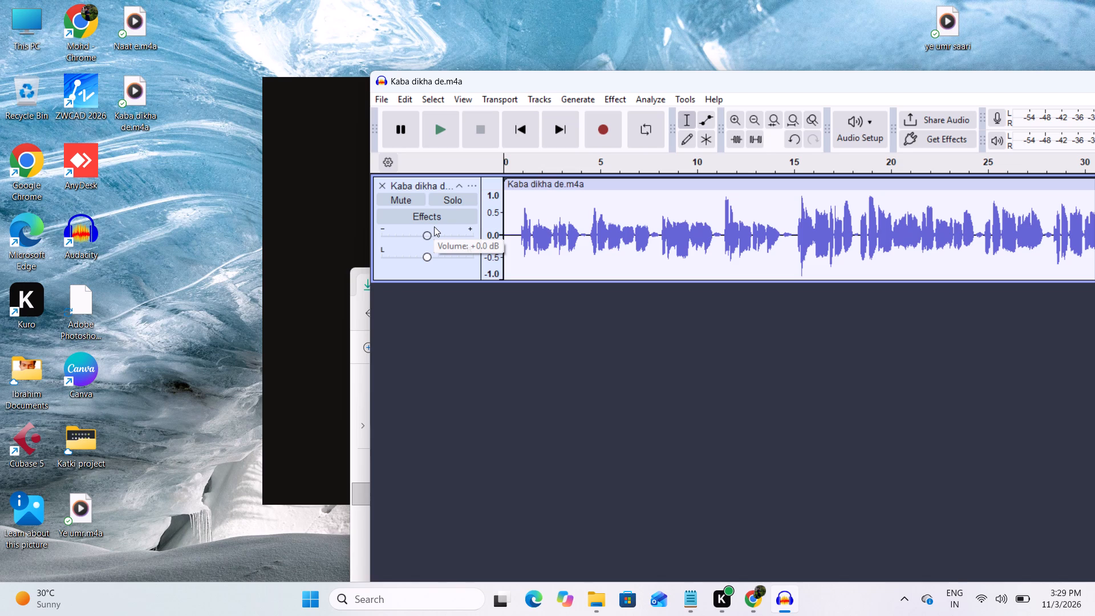
Move the Downloads window aside, maximize the Kaba dikha de.m4a project window and increase the track's height.
{"action": "left_click", "coordinate": [360, 275]}
{"action": "left_click_drag", "start_coordinate": [965, 287], "coordinate": [700, 232]}
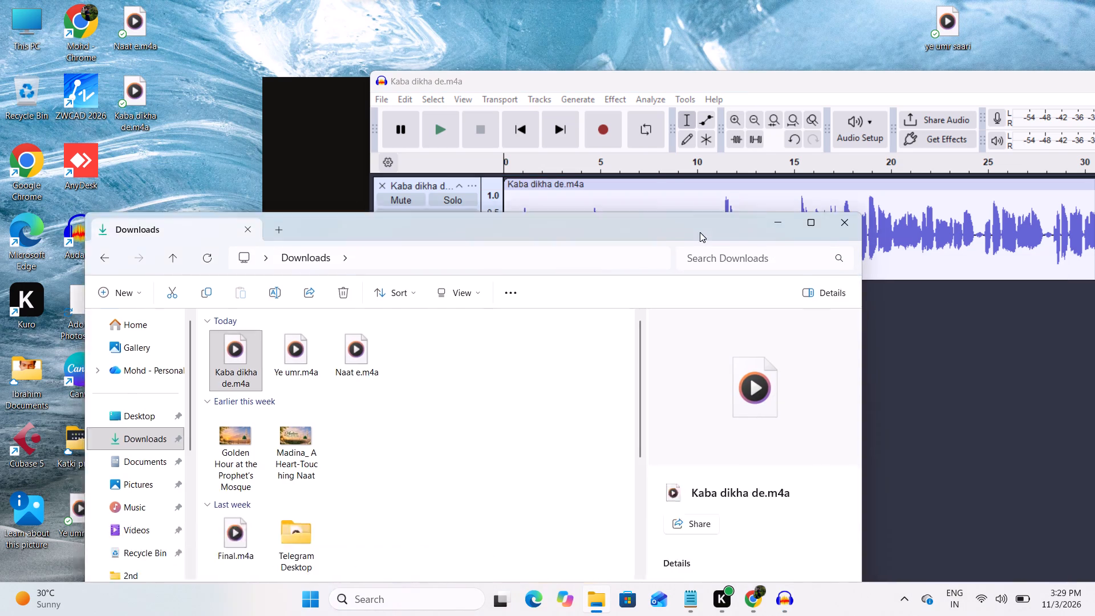
{"action": "left_click_drag", "start_coordinate": [700, 232], "coordinate": [341, 174]}
{"action": "left_click", "coordinate": [491, 162]}
{"action": "triple_click", "coordinate": [727, 83]}
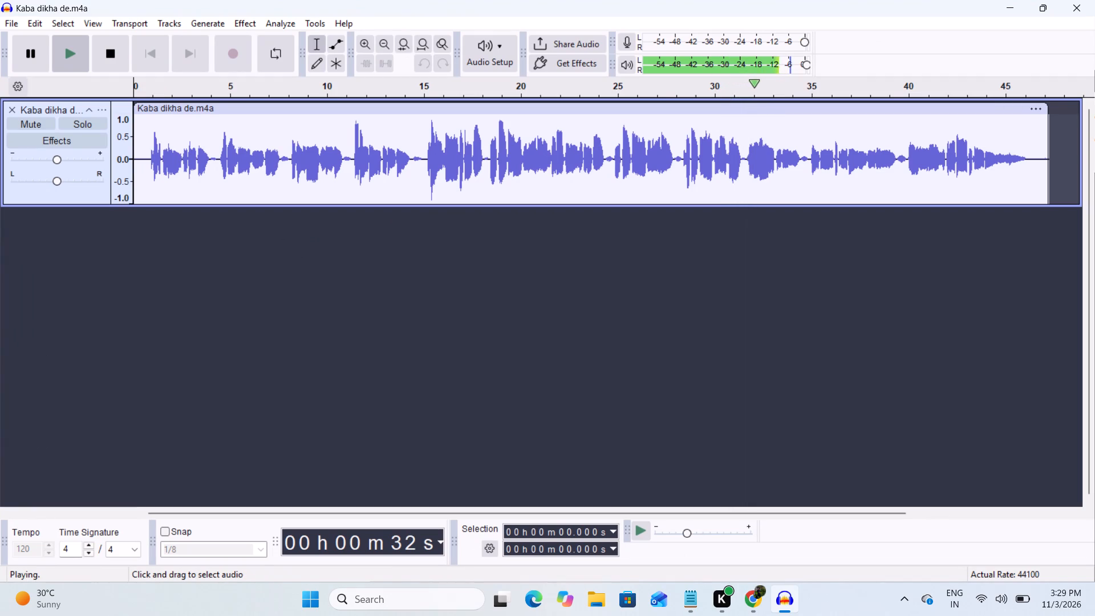
{"action": "key", "text": "space"}
{"action": "left_click_drag", "start_coordinate": [667, 508], "coordinate": [624, 509]}
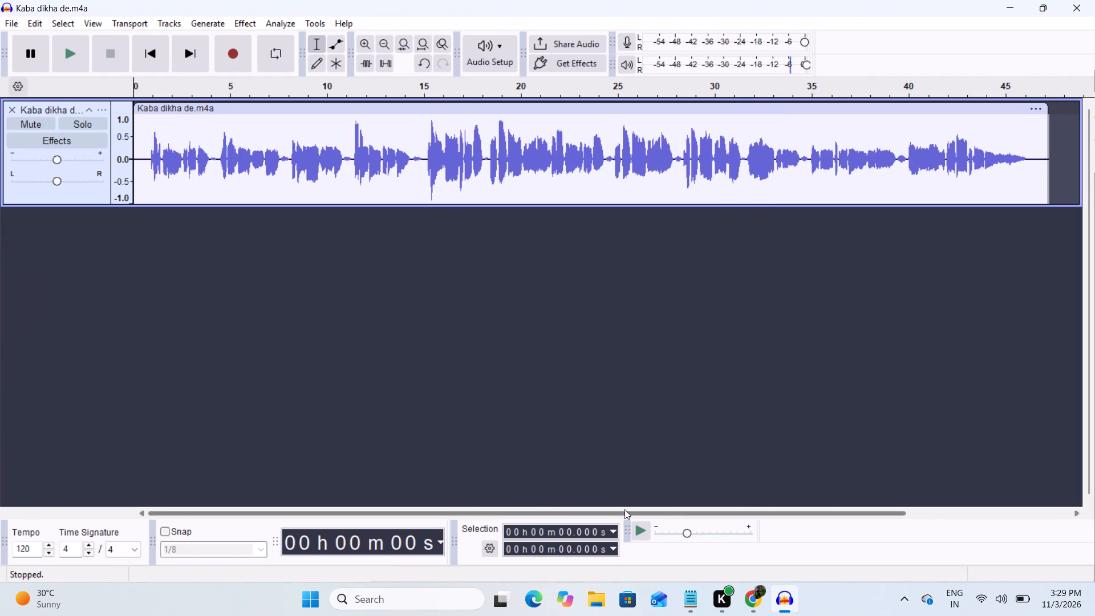
{"action": "left_click_drag", "start_coordinate": [624, 509], "coordinate": [522, 509]}
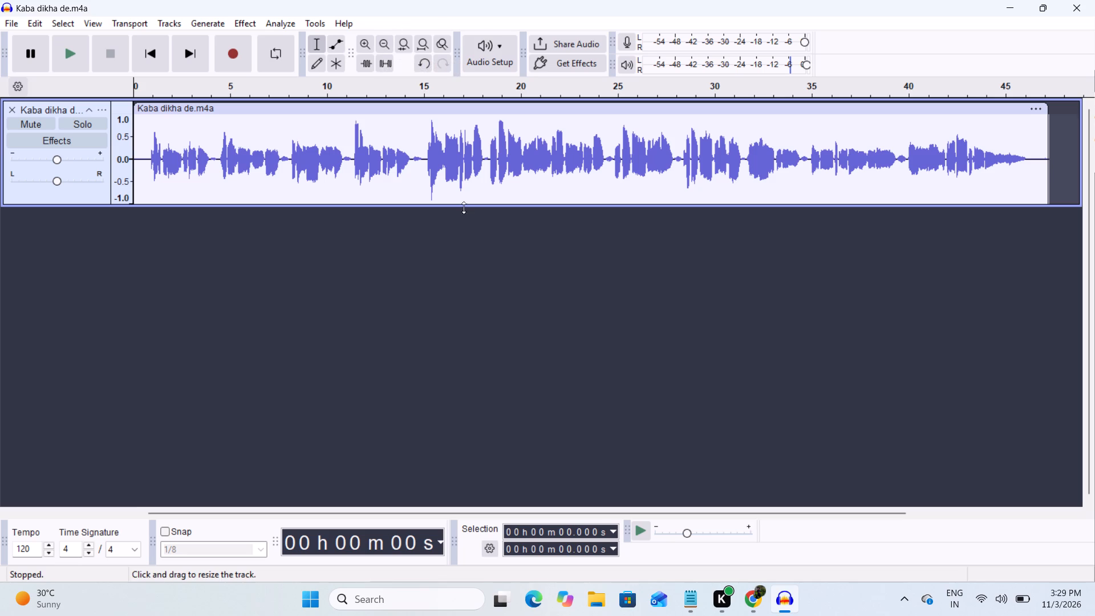
{"action": "left_click_drag", "start_coordinate": [470, 205], "coordinate": [461, 295]}
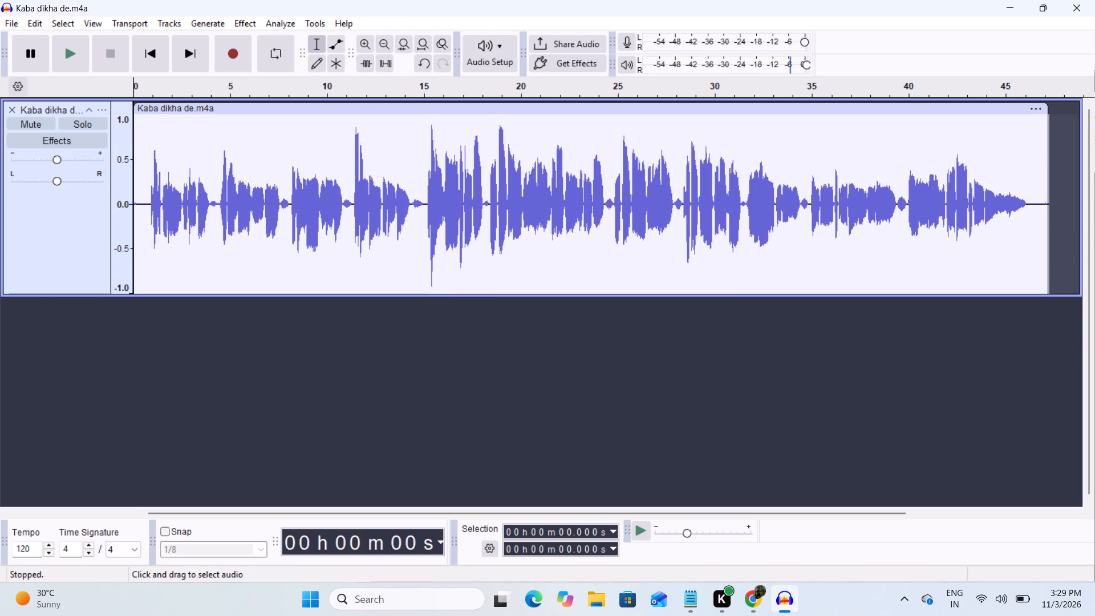
{"action": "left_click", "coordinate": [370, 43]}
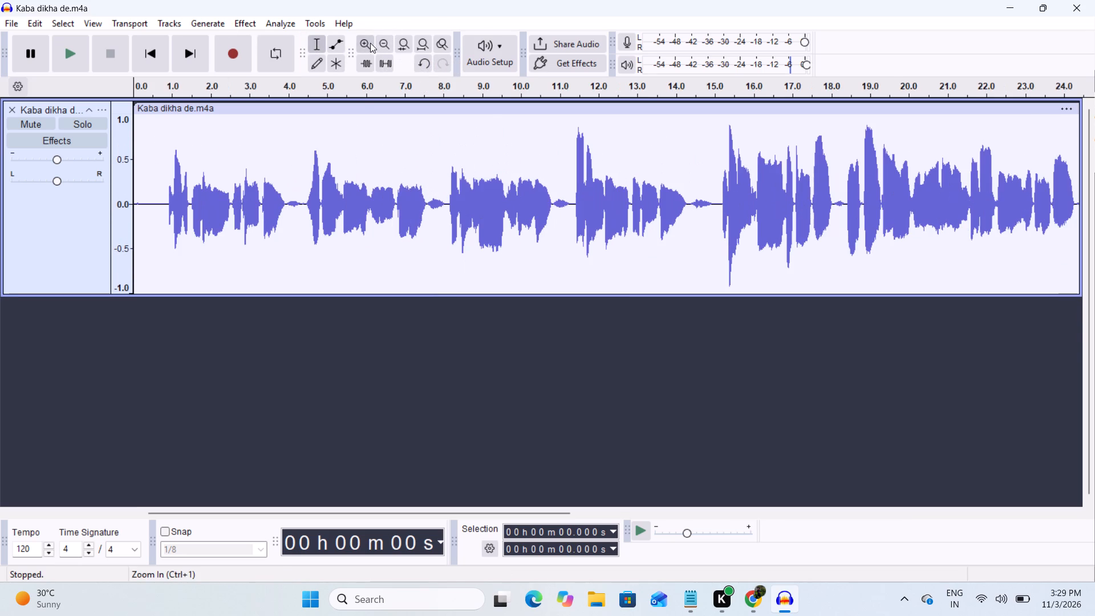
{"action": "left_click", "coordinate": [370, 43]}
Play the opening seconds of the Kaba dikha de.m4a track.
{"action": "key", "text": "space"}
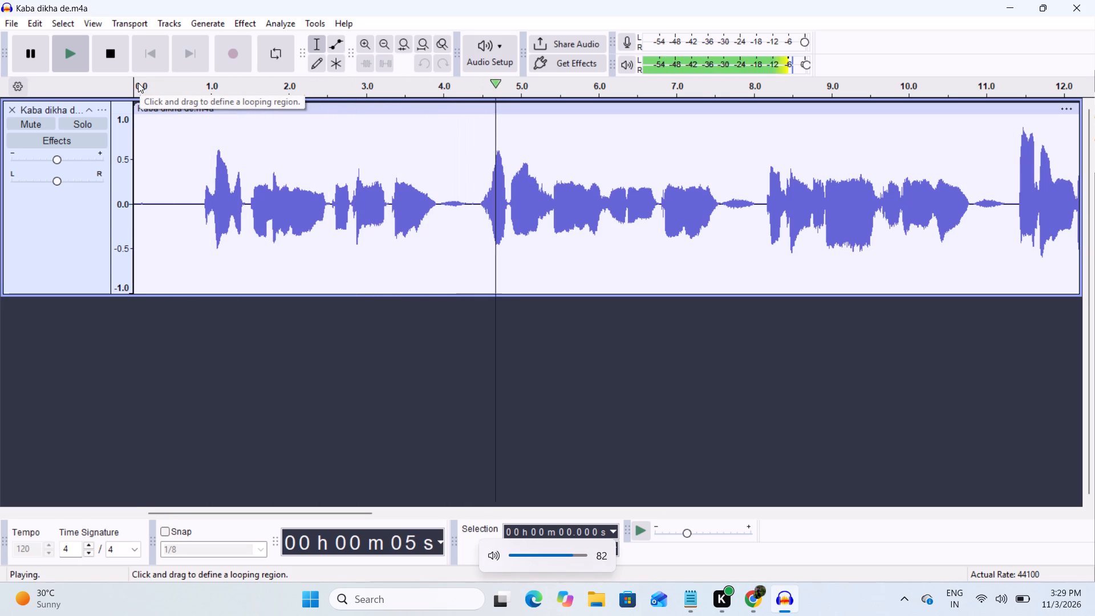
{"action": "key", "text": "space"}
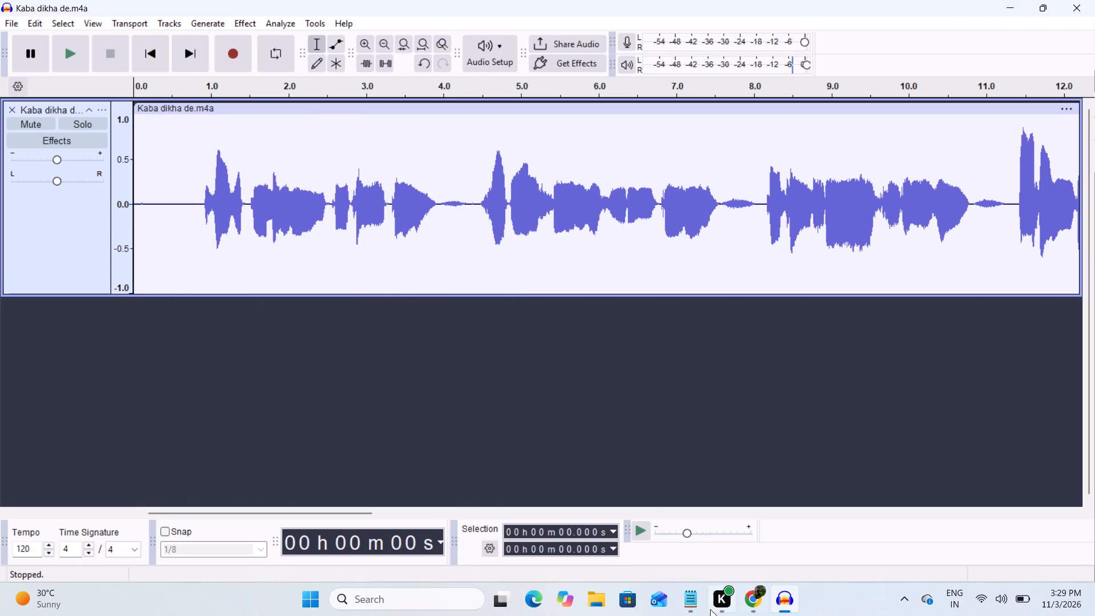
Review the first three instructions of the noise cancellation notes in Notepad, highlighting each line, and return to Audacity.
{"action": "left_click", "coordinate": [696, 604]}
{"action": "left_click_drag", "start_coordinate": [453, 115], "coordinate": [68, 112]}
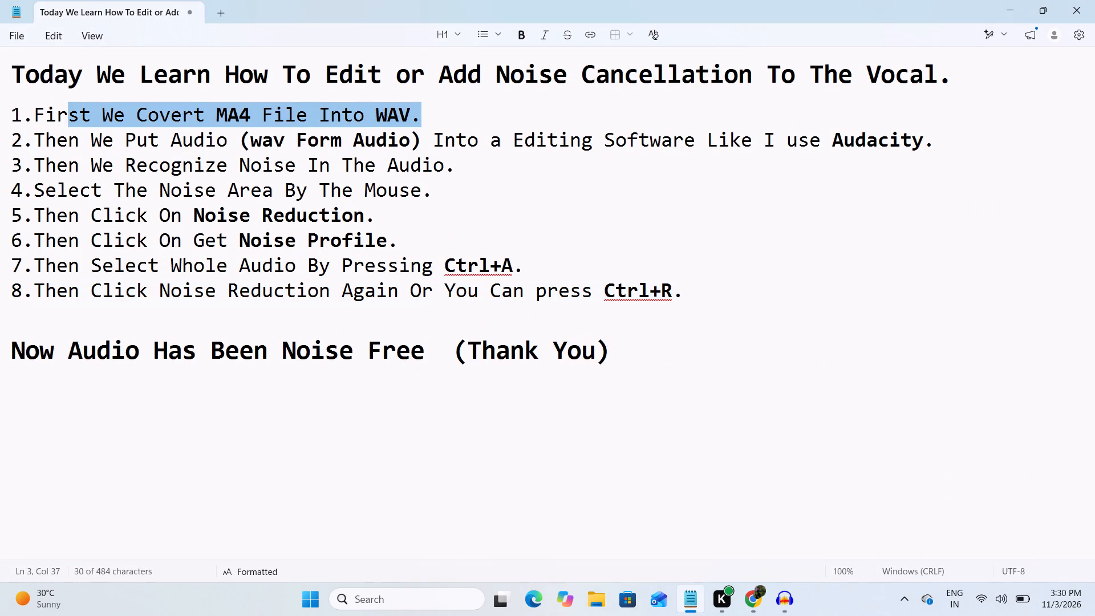
{"action": "left_click_drag", "start_coordinate": [68, 112], "coordinate": [18, 112]}
{"action": "left_click_drag", "start_coordinate": [936, 140], "coordinate": [87, 160]}
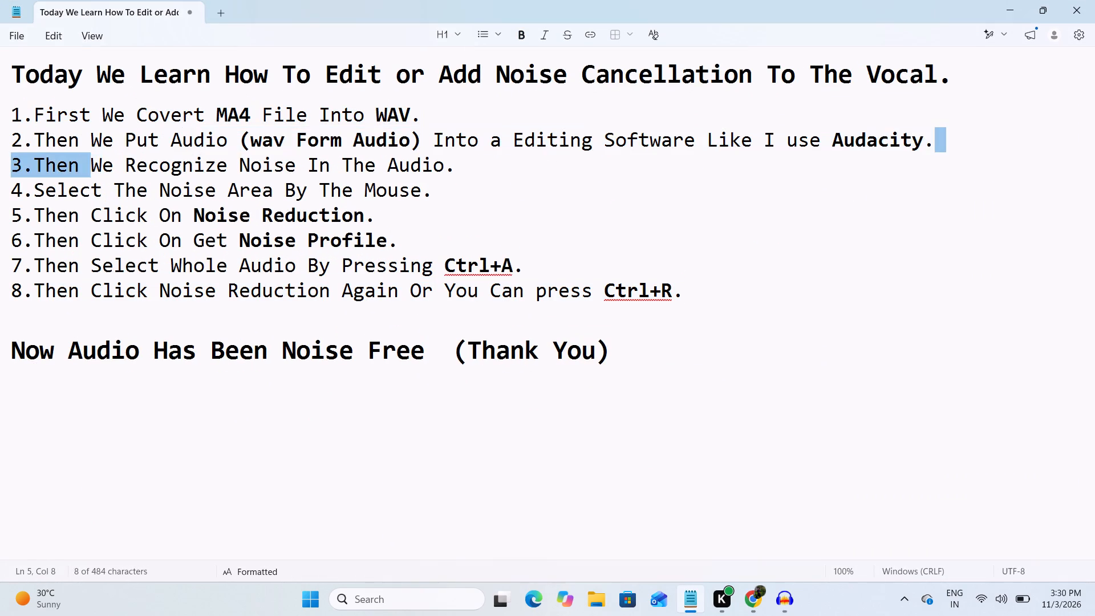
{"action": "left_click_drag", "start_coordinate": [87, 160], "coordinate": [31, 141]}
{"action": "left_click_drag", "start_coordinate": [470, 168], "coordinate": [445, 168]}
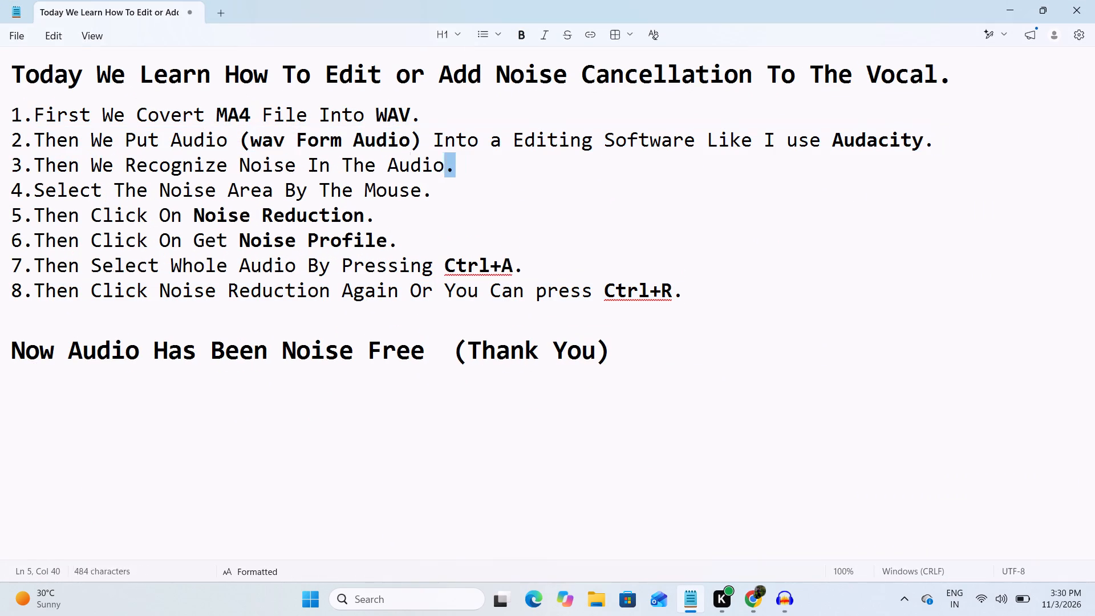
{"action": "left_click_drag", "start_coordinate": [445, 168], "coordinate": [32, 167]}
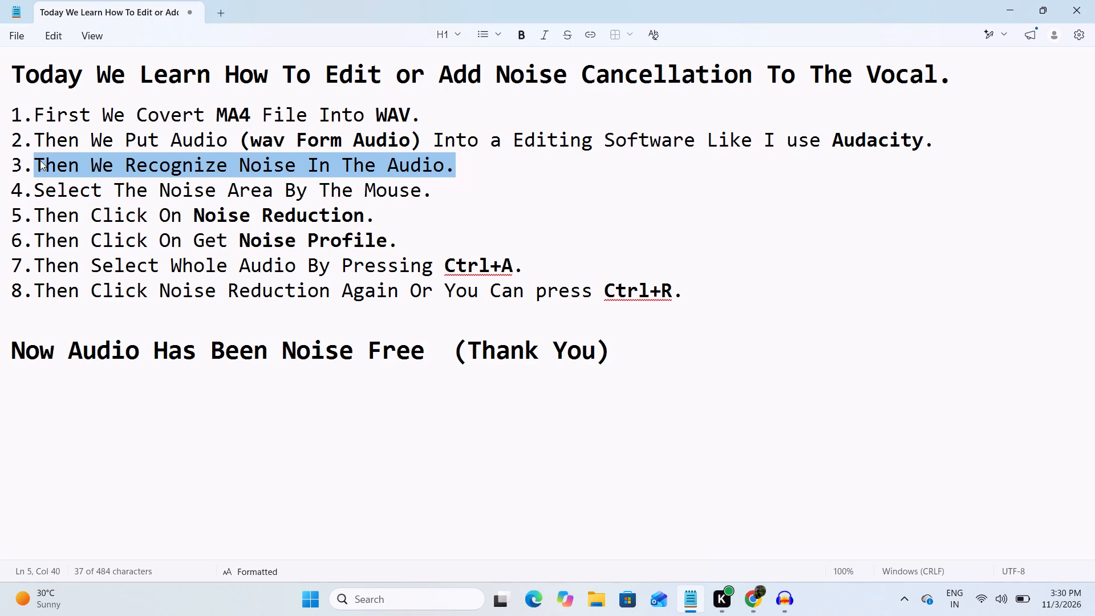
{"action": "left_click", "coordinate": [1007, 8]}
Play the Kaba dikha de.m4a track from its beginning to listen for noise between the vocal phrases.
{"action": "key", "text": "space"}
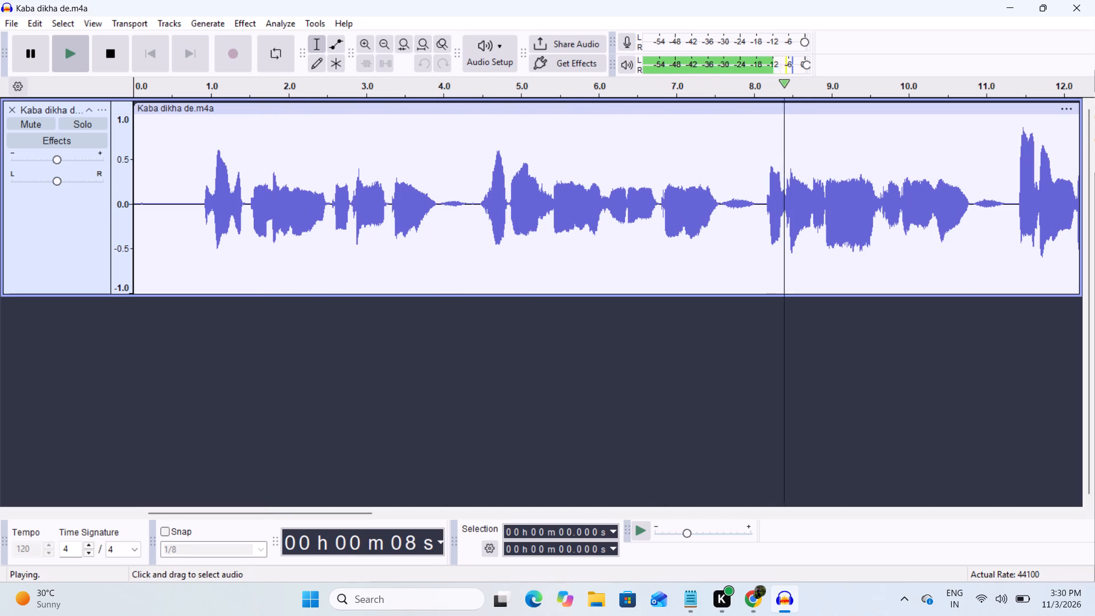
{"action": "key", "text": "space"}
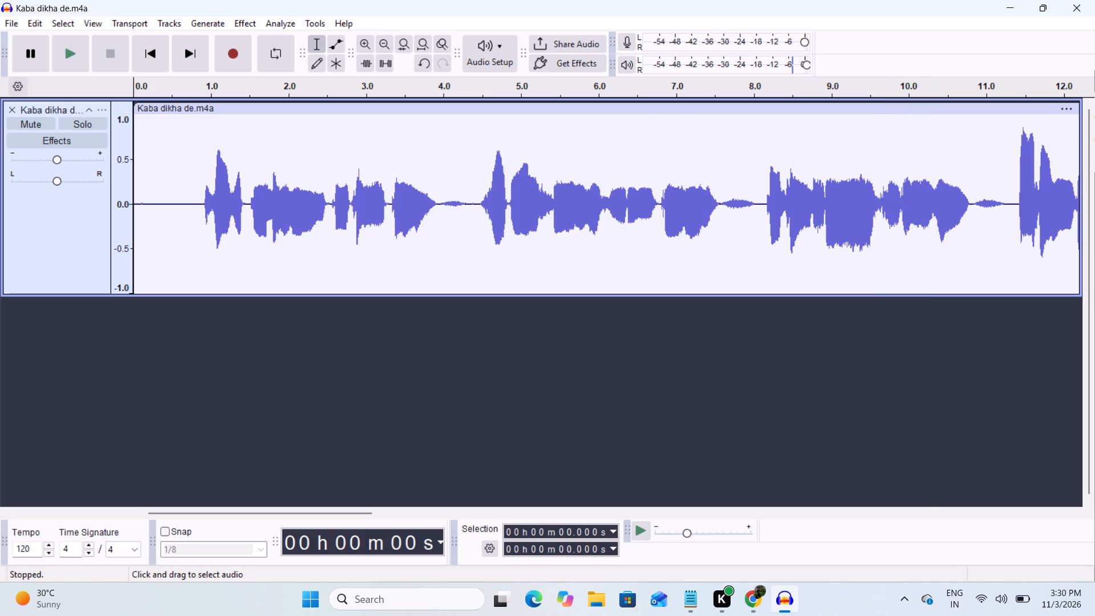
{"action": "key", "text": "space"}
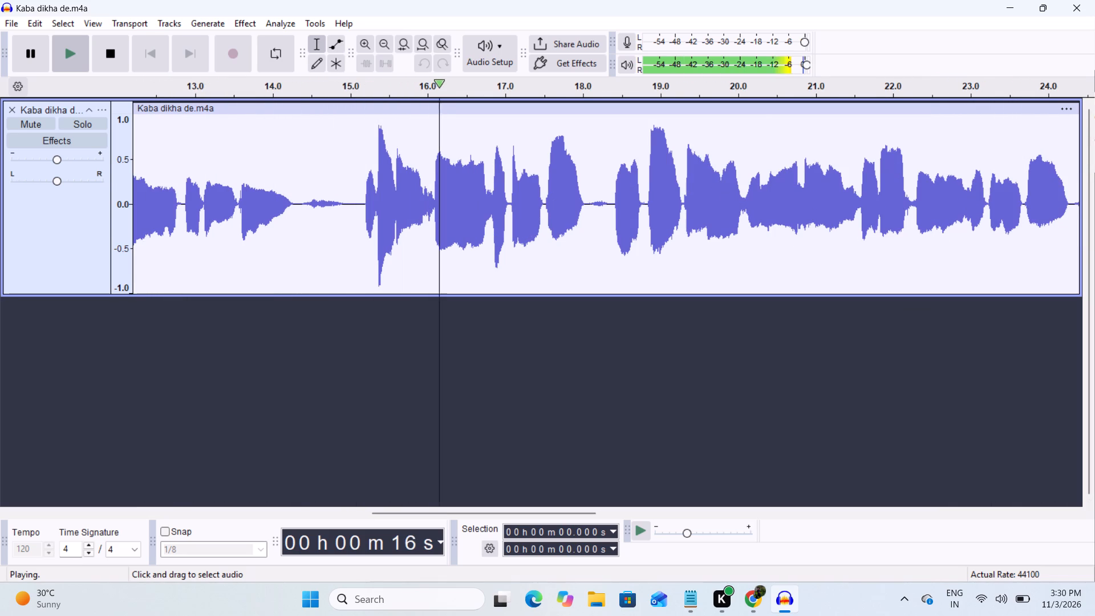
{"action": "key", "text": "space"}
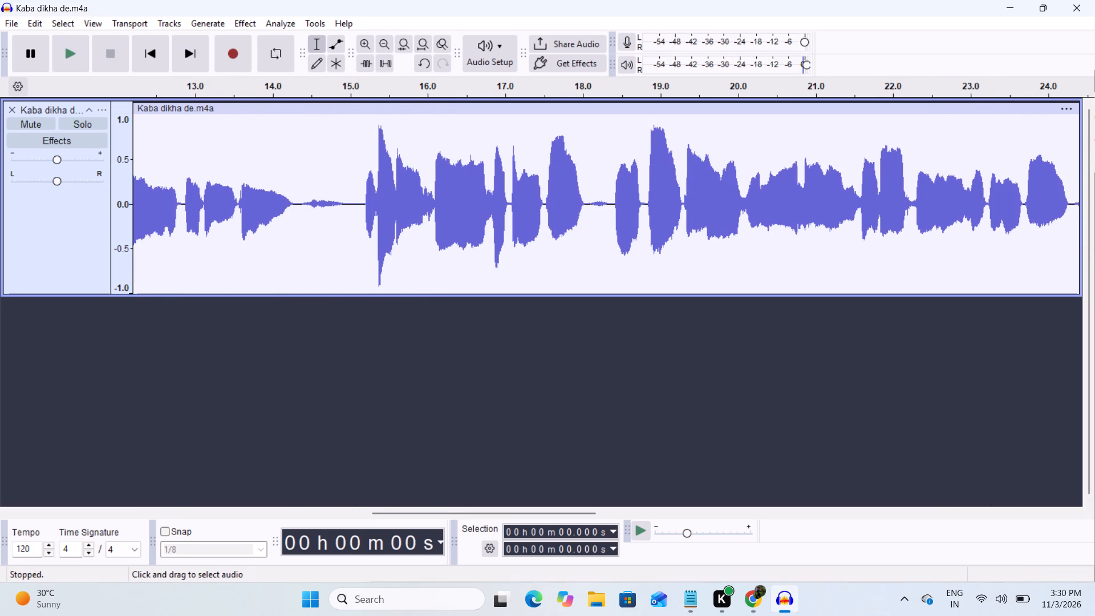
Delete the short quiet section of the track from 14.526 s to 14.774 s.
{"action": "left_click", "coordinate": [344, 204]}
{"action": "left_click_drag", "start_coordinate": [333, 203], "coordinate": [327, 205]}
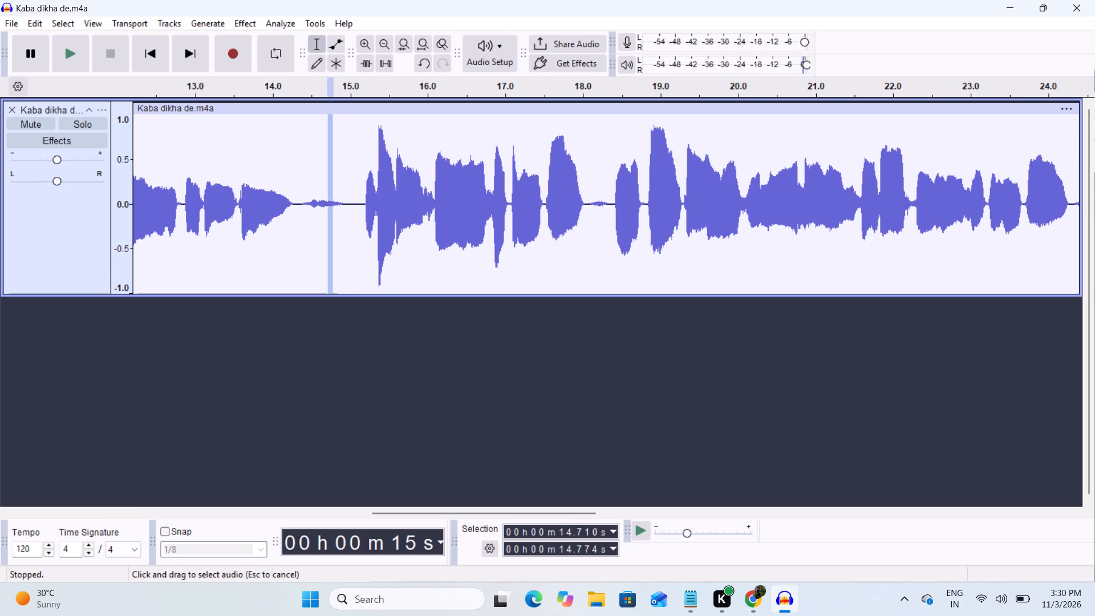
{"action": "left_click_drag", "start_coordinate": [327, 205], "coordinate": [314, 214]}
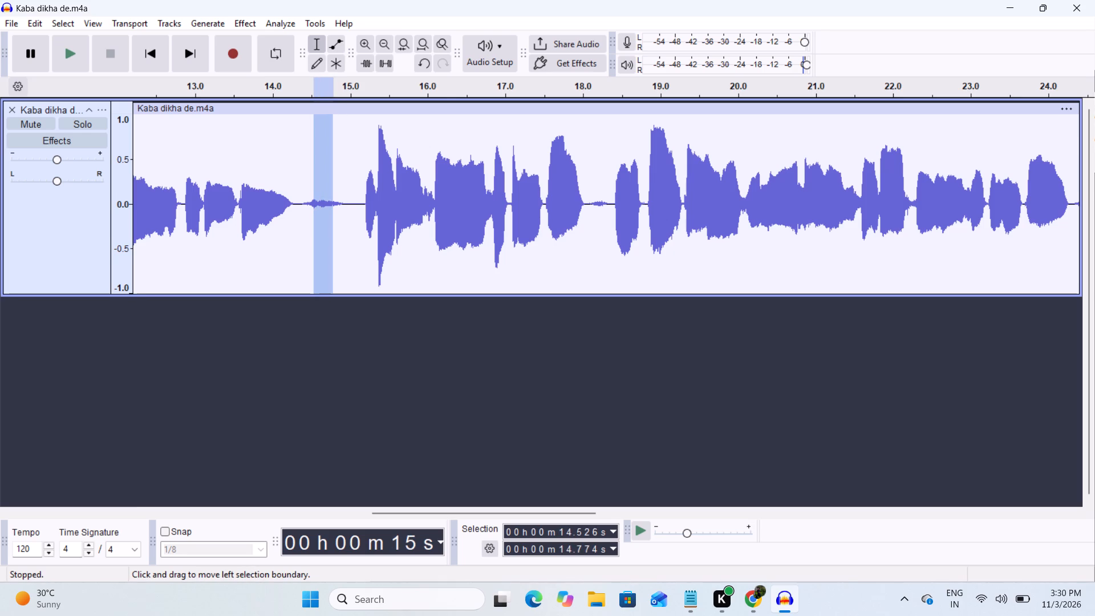
{"action": "key", "text": "Delete"}
Play back the audio from about 13 s across the cut at 14.526 s to check the edit.
{"action": "left_click", "coordinate": [211, 88]}
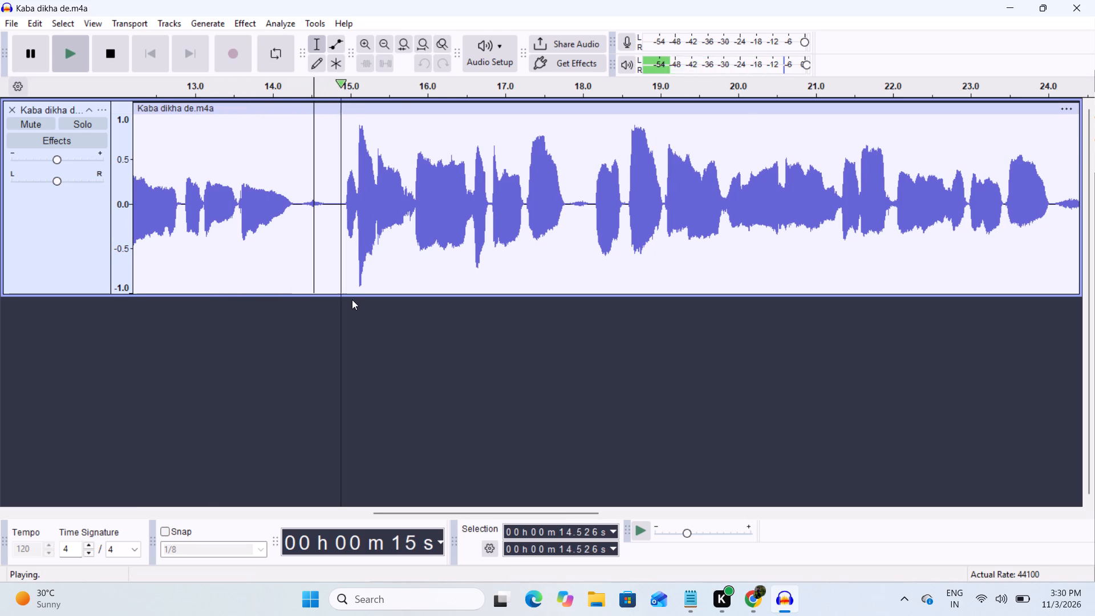
{"action": "type", "text": "v"}
{"action": "key", "text": "space"}
{"action": "left_click", "coordinate": [322, 309]}
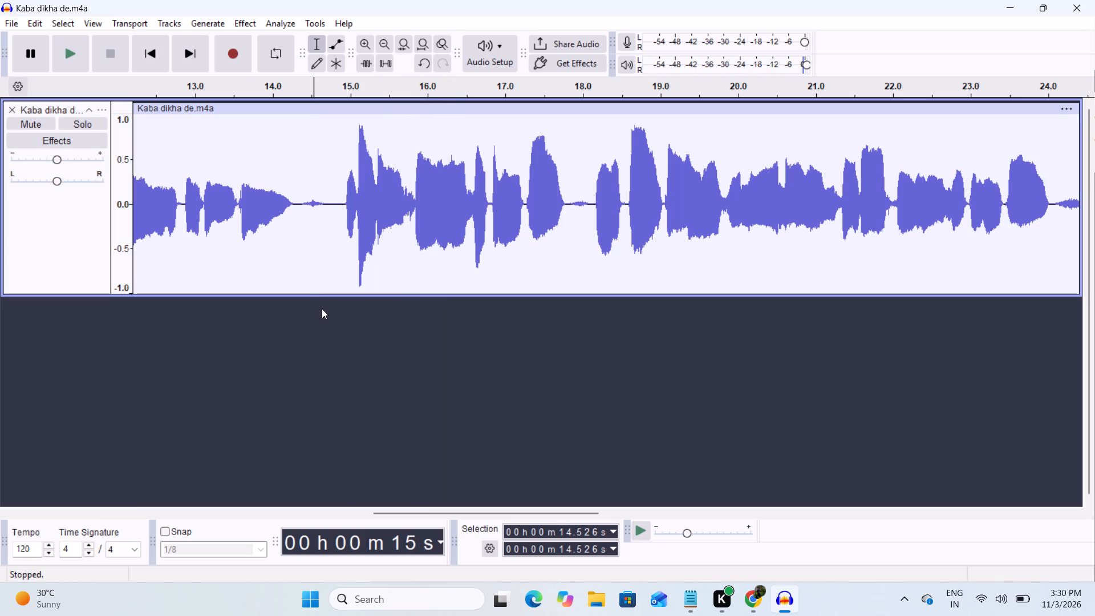
{"action": "left_click", "coordinate": [203, 80]}
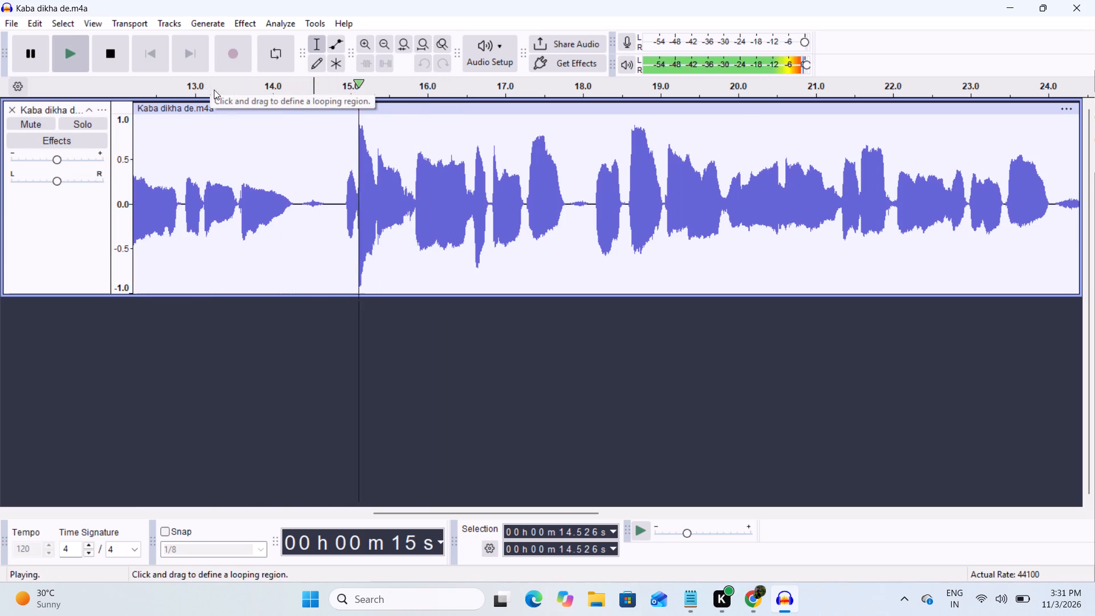
{"action": "key", "text": "space"}
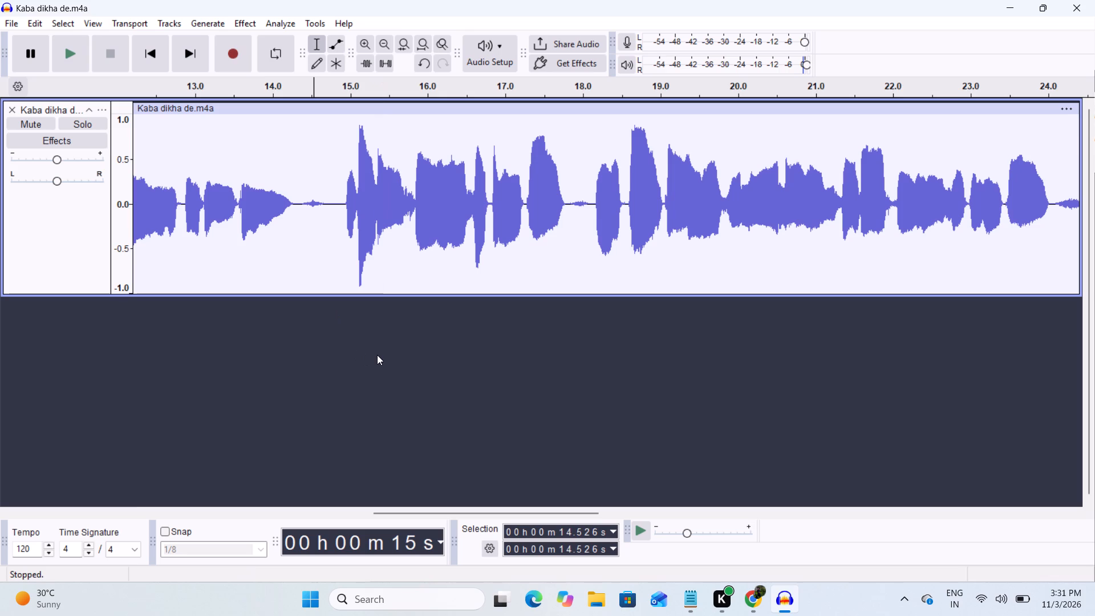
Replay the audio from about 13.5 s across the cut at 14.526 s to recheck the edit.
{"action": "left_click", "coordinate": [236, 83]}
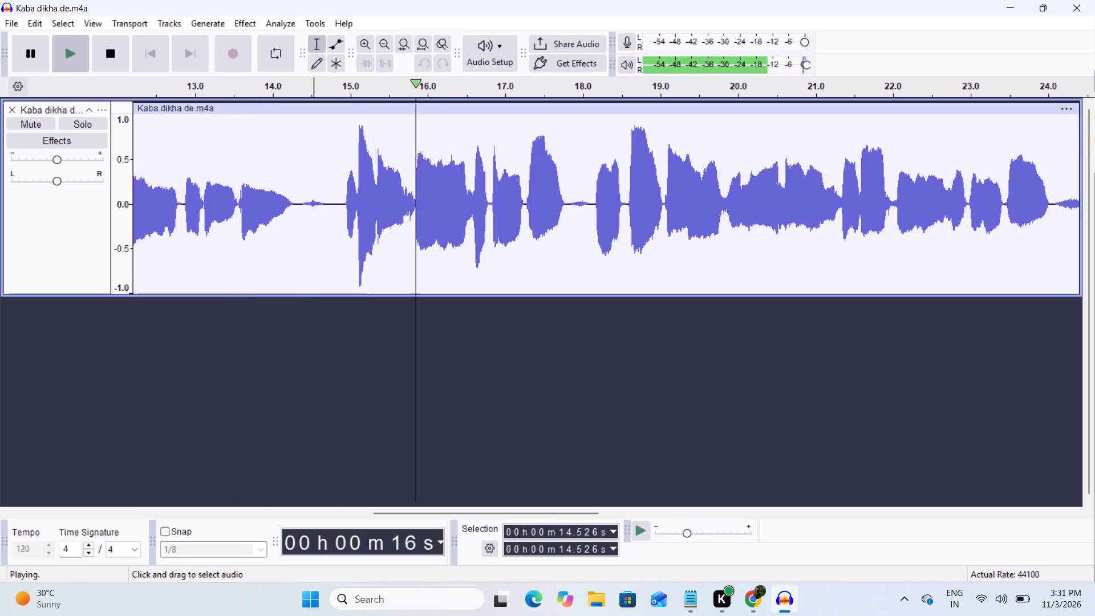
{"action": "key", "text": "space"}
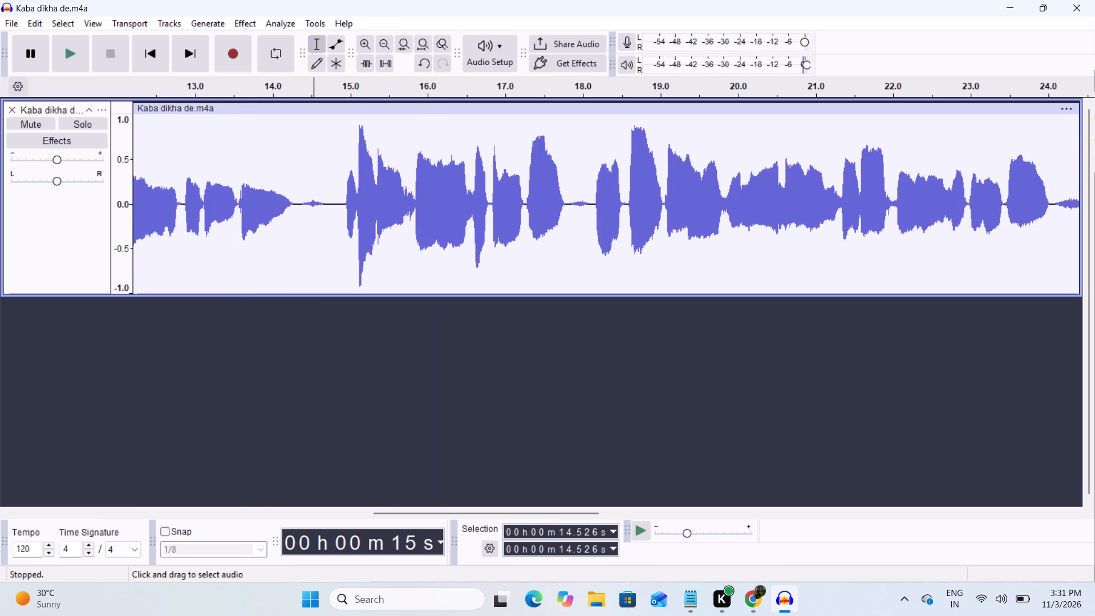
Undo the deletion of the quiet section between 14.526 s and 14.774 s.
{"action": "key", "text": "ctrl+z"}
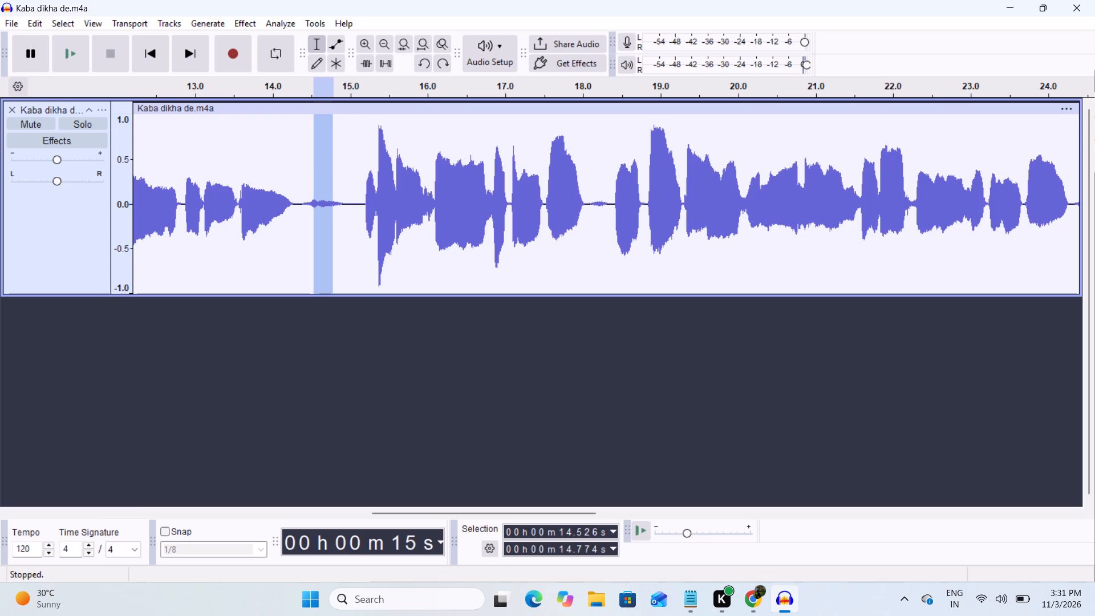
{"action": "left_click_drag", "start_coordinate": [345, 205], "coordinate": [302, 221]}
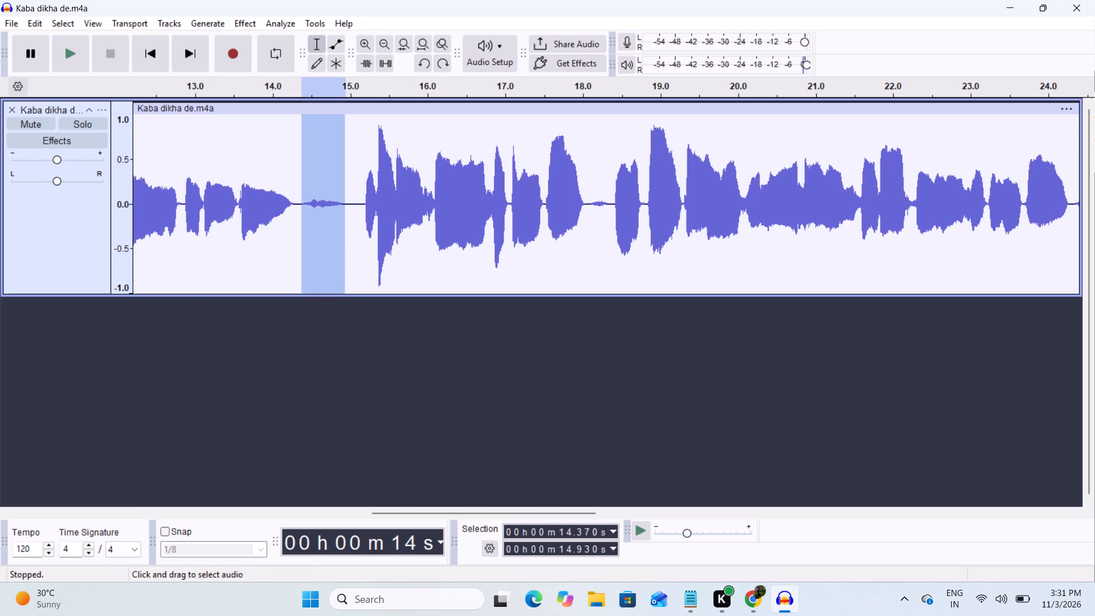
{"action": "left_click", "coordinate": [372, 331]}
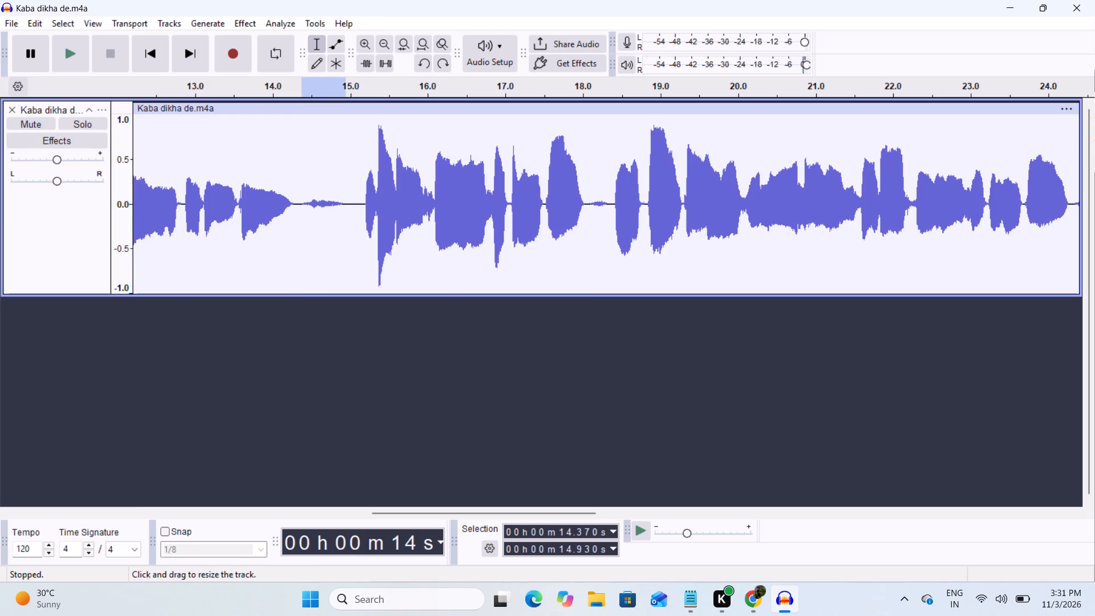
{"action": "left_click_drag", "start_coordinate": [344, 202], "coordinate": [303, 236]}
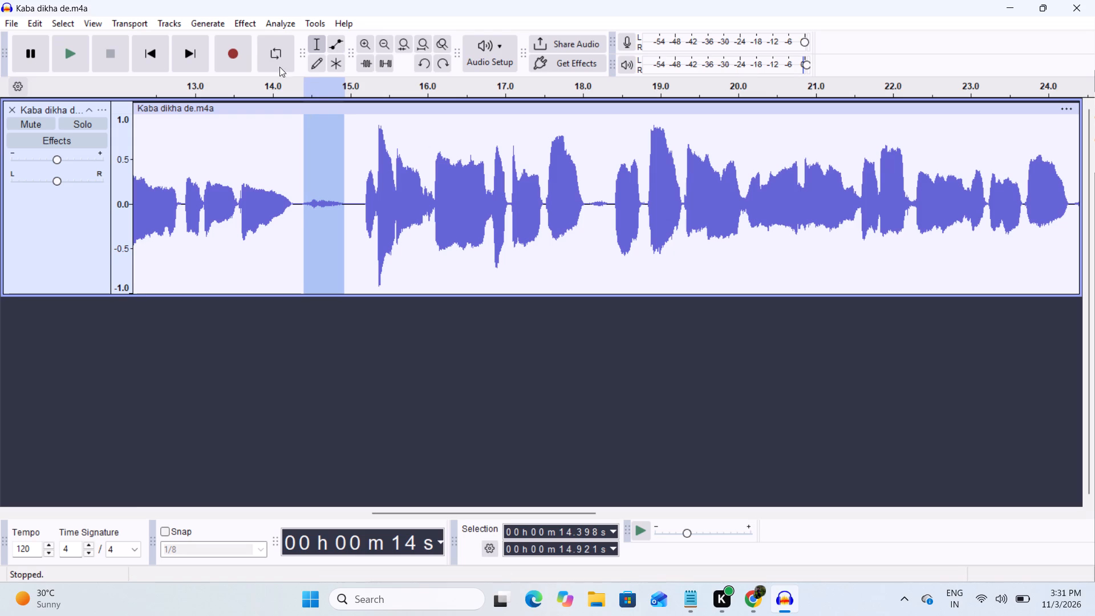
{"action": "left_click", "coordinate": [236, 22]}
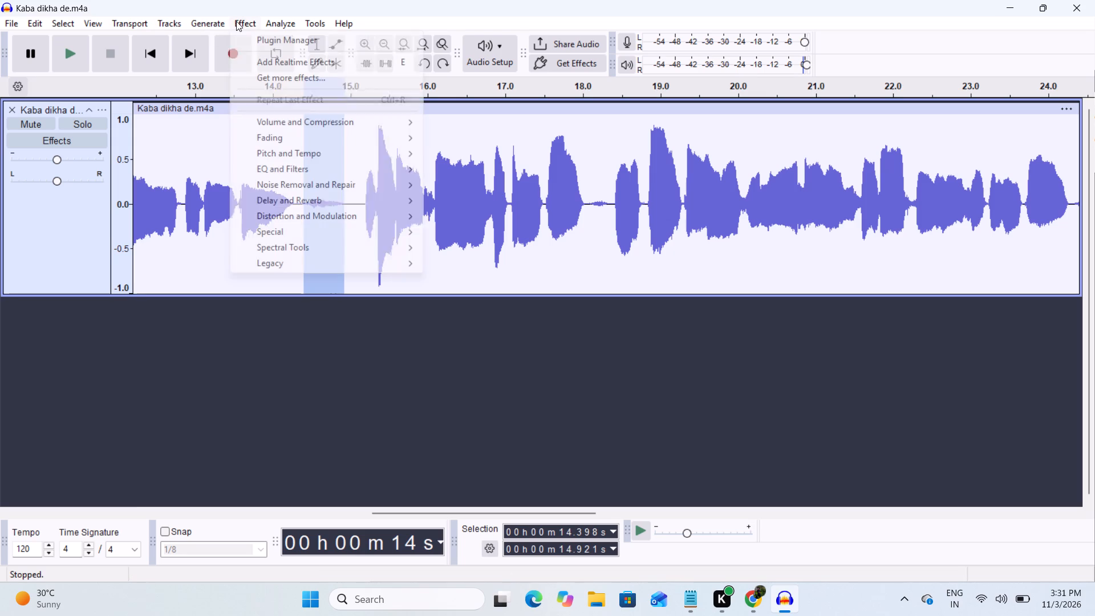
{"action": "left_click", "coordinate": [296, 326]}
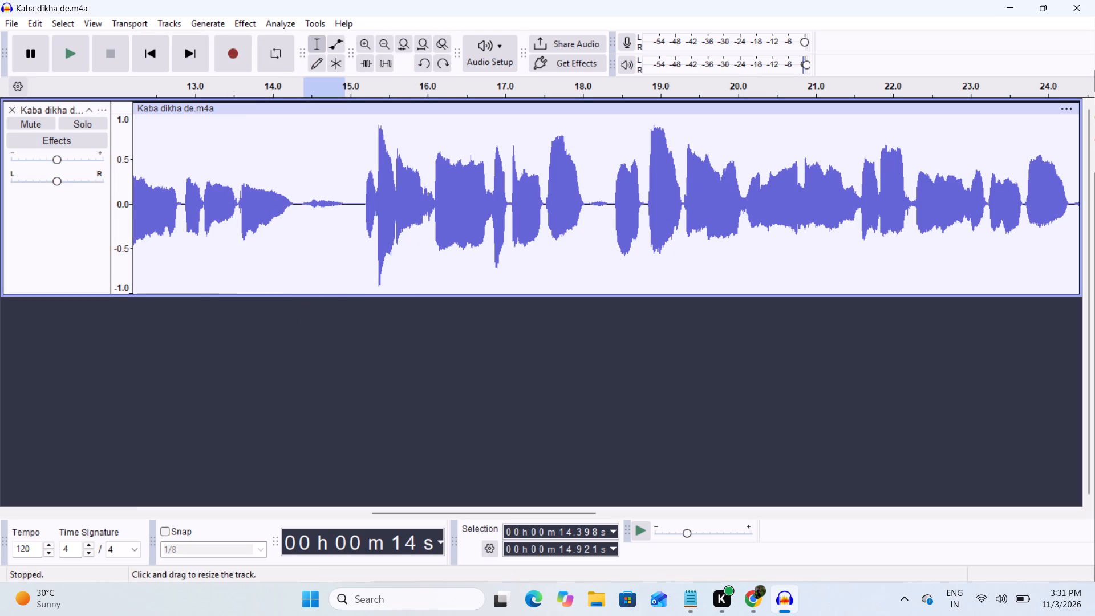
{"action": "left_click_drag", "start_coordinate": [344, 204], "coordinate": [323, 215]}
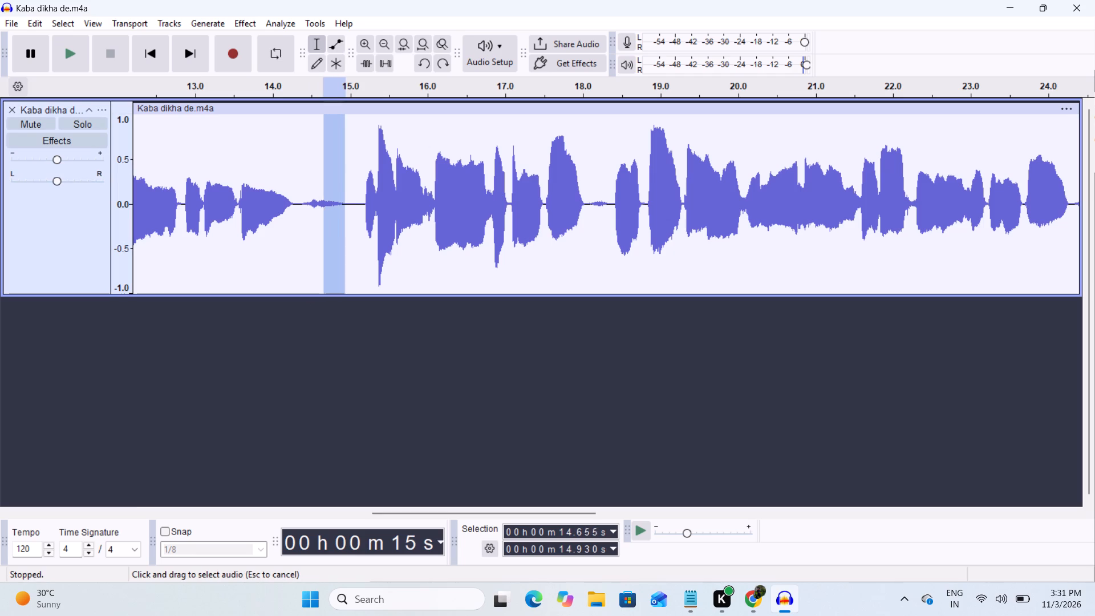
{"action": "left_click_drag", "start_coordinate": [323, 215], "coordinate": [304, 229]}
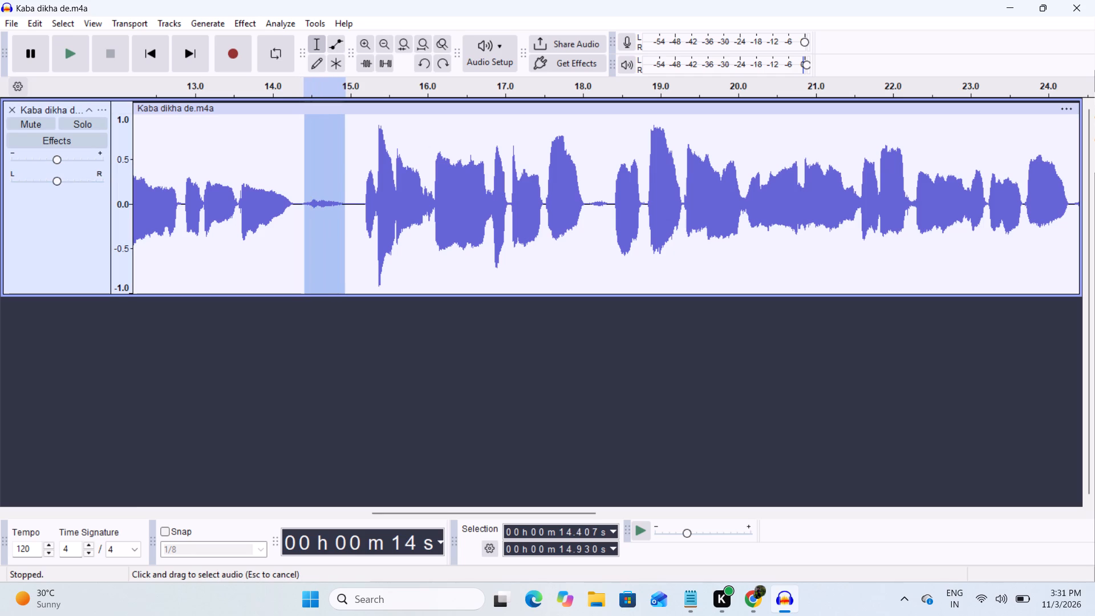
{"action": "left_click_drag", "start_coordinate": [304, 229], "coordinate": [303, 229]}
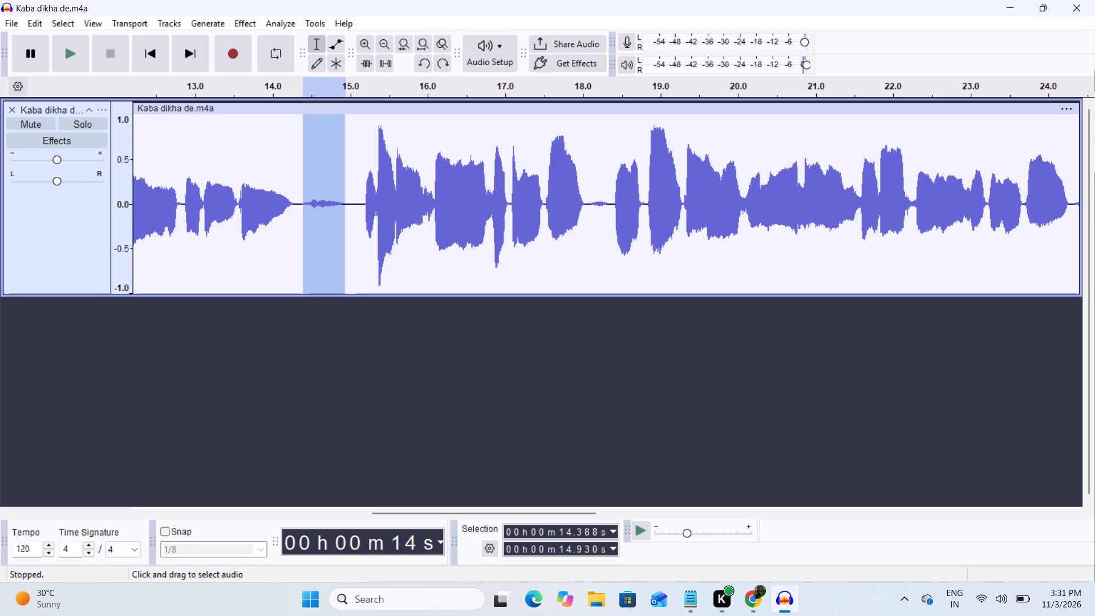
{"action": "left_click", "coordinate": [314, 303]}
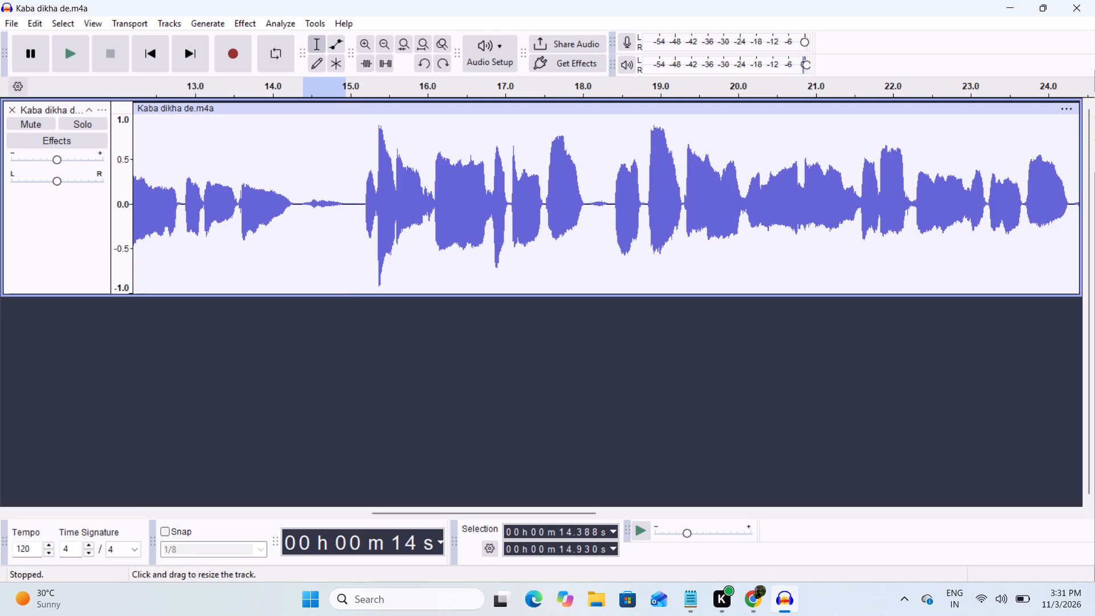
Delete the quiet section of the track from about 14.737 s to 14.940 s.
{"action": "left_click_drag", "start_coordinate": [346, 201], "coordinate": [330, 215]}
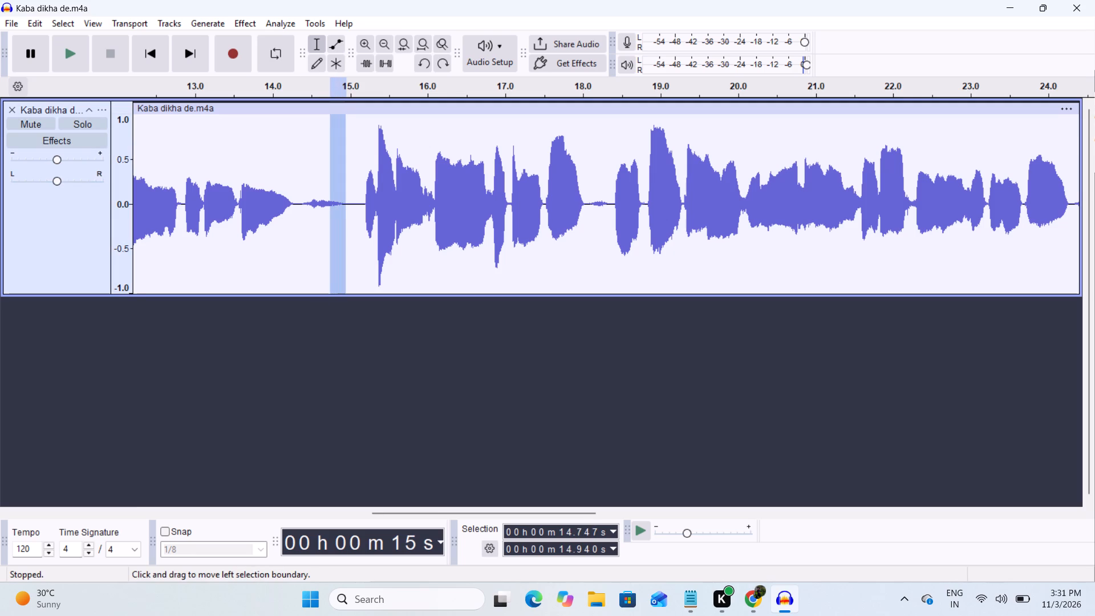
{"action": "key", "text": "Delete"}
Play back the audio from about 13.5 s across the cut at 14.737 s several times to check the edit.
{"action": "left_click", "coordinate": [229, 81]}
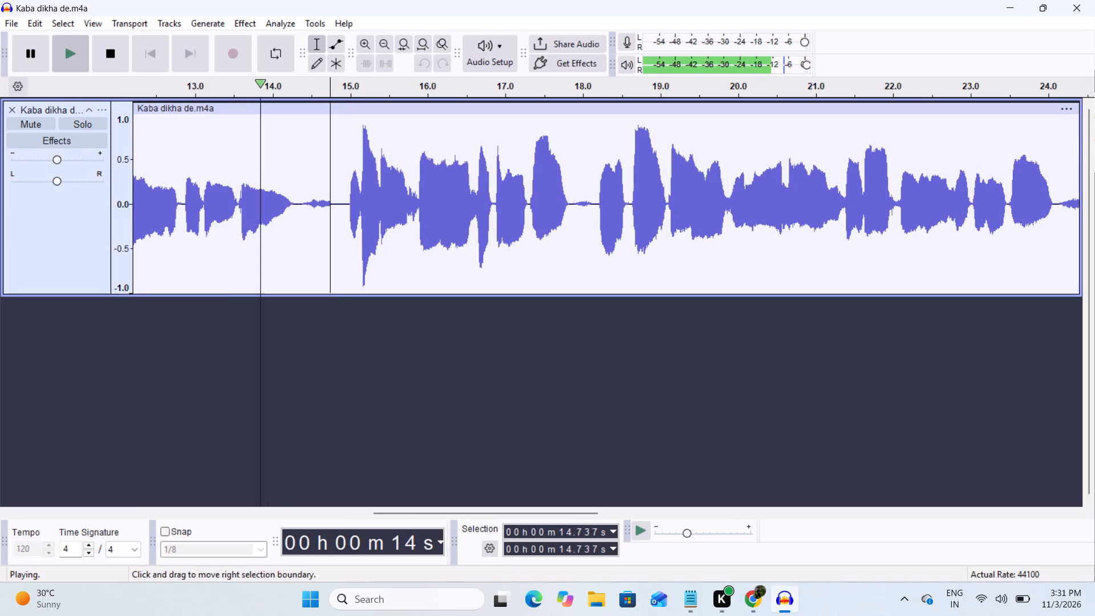
{"action": "left_click", "coordinate": [347, 322]}
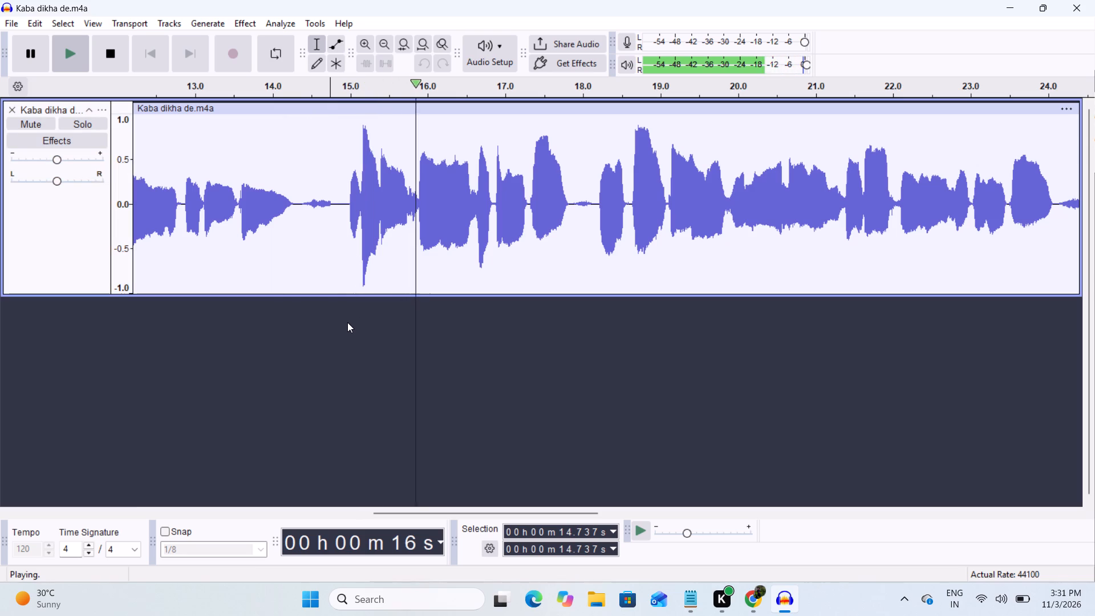
{"action": "key", "text": "space"}
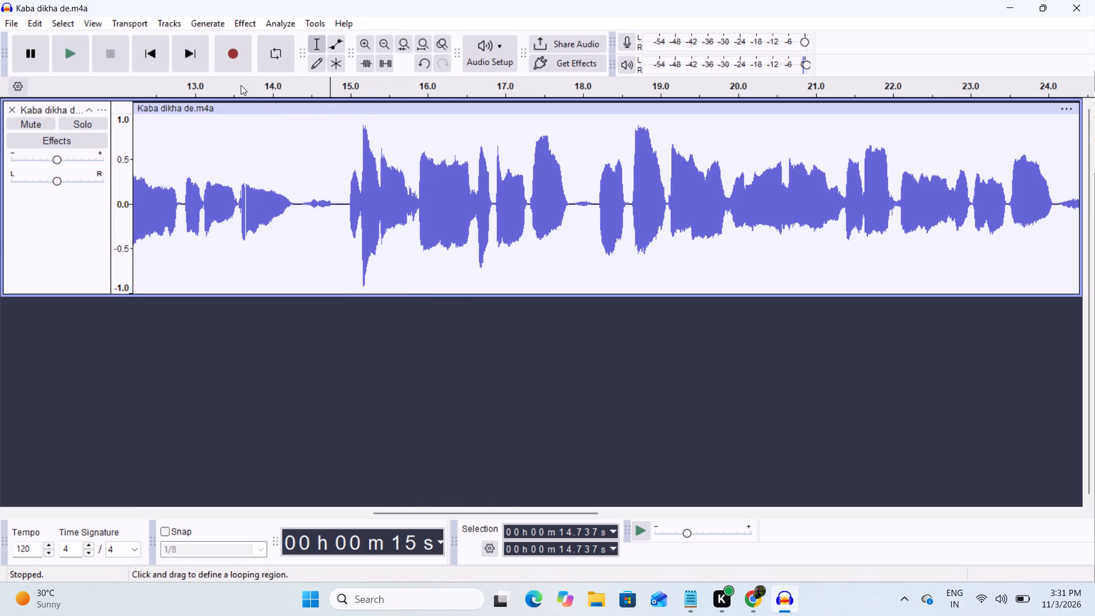
{"action": "left_click", "coordinate": [241, 85]}
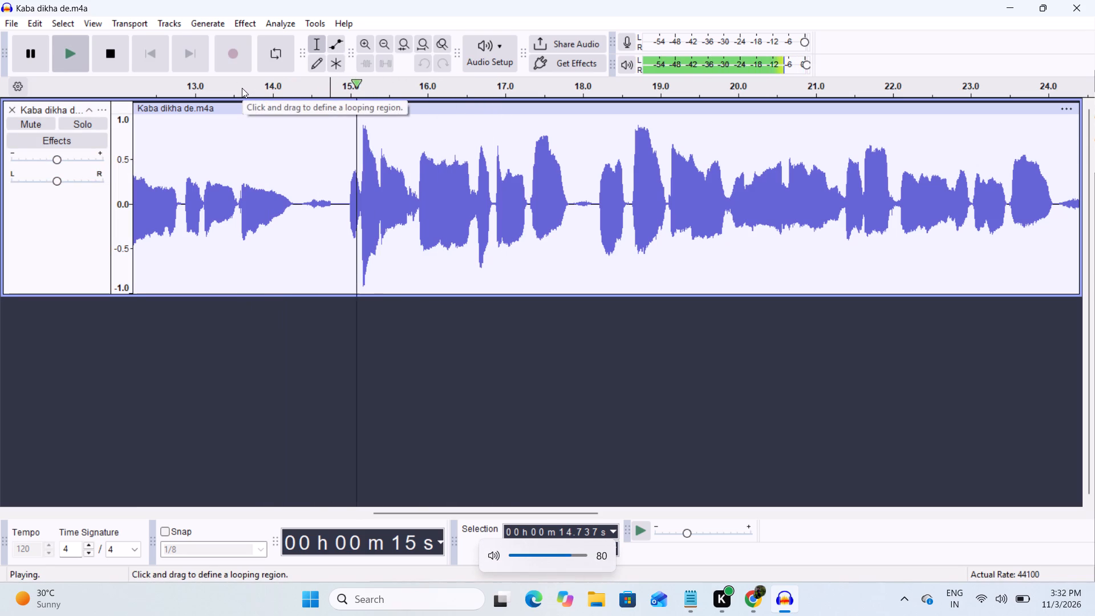
{"action": "left_click", "coordinate": [250, 87]}
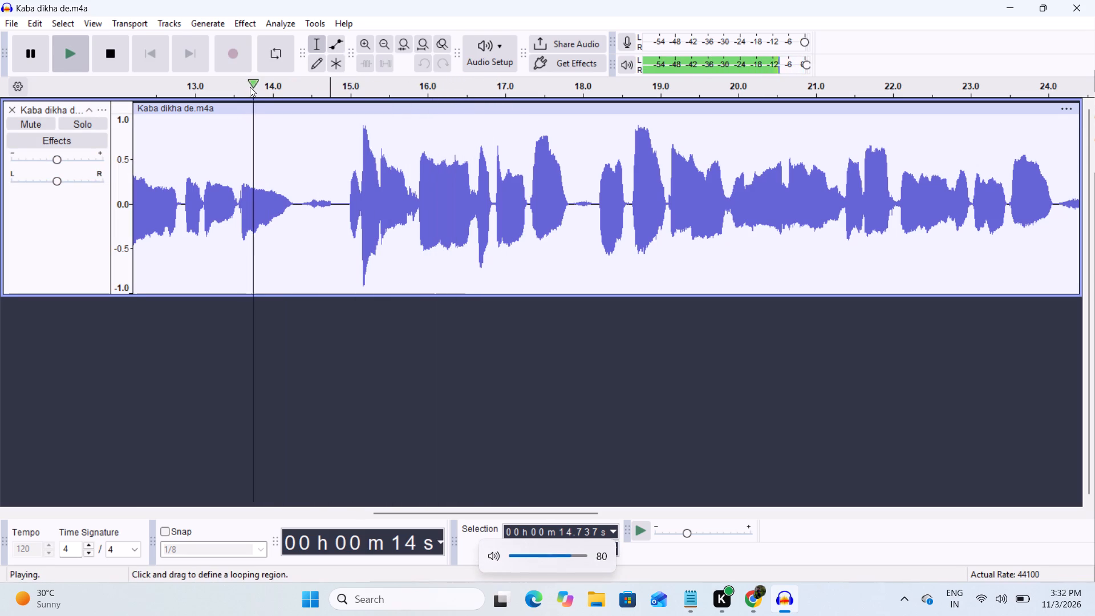
{"action": "key", "text": "space"}
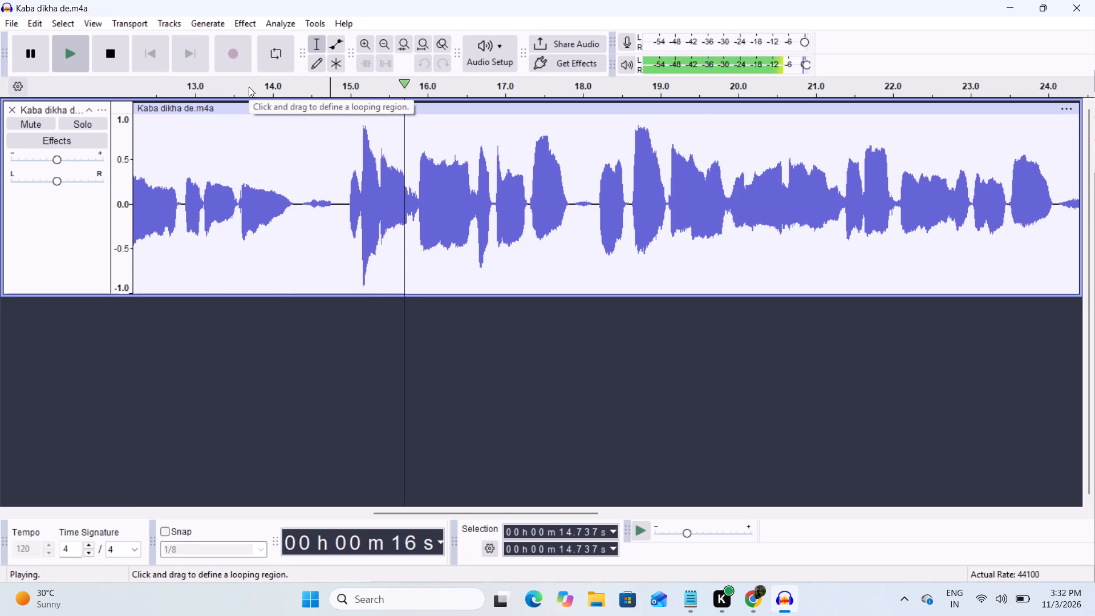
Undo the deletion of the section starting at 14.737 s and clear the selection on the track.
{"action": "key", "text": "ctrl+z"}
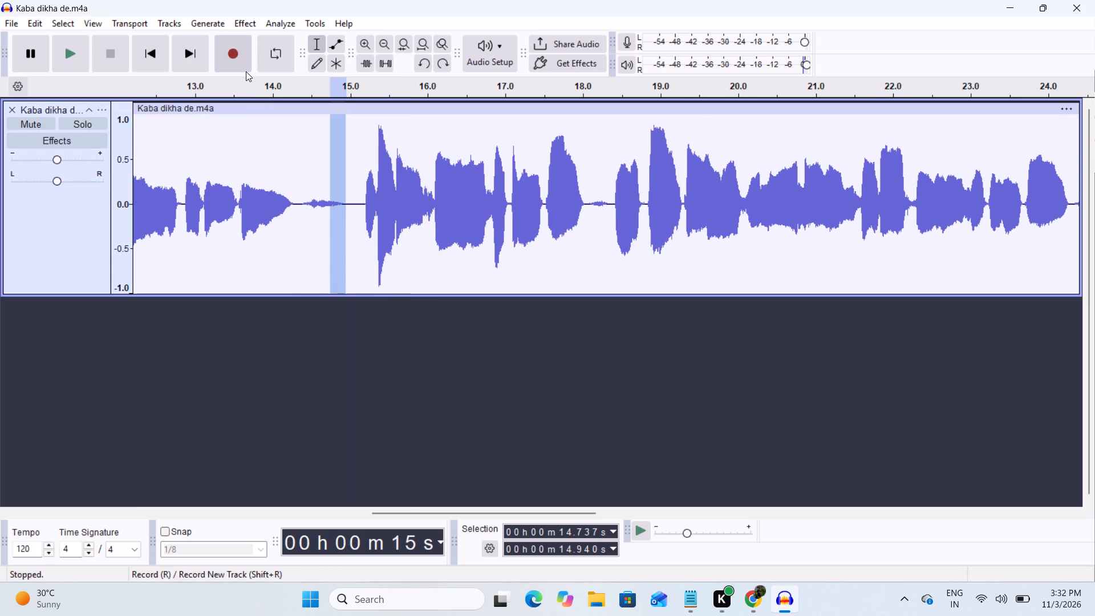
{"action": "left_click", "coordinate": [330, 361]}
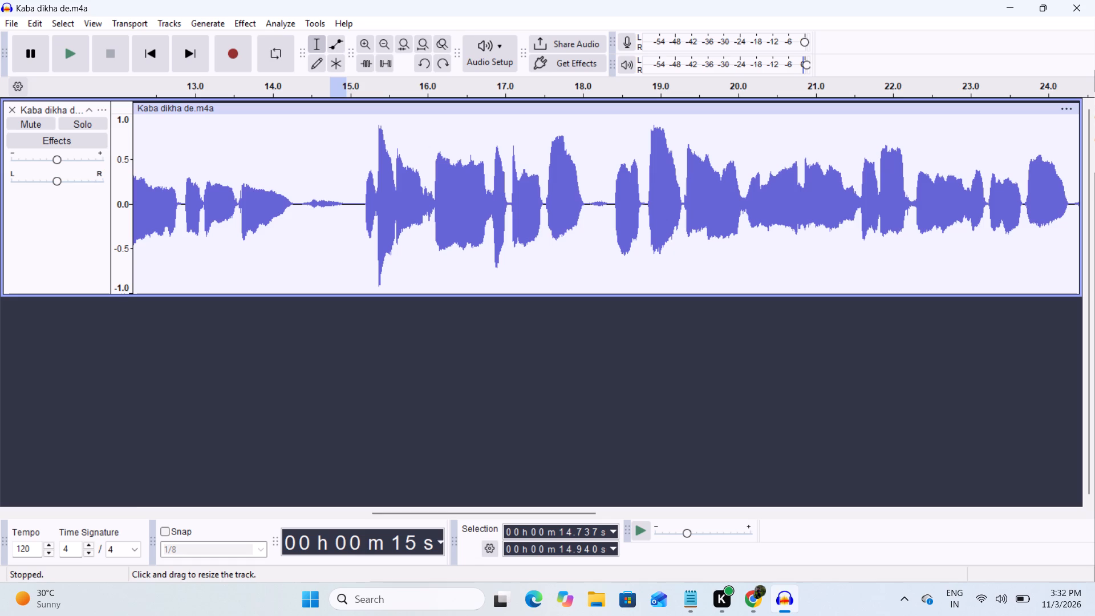
Capture a Noise Reduction noise profile from the quiet section between 14.342 s and 14.967 s.
{"action": "left_click_drag", "start_coordinate": [347, 202], "coordinate": [298, 226]}
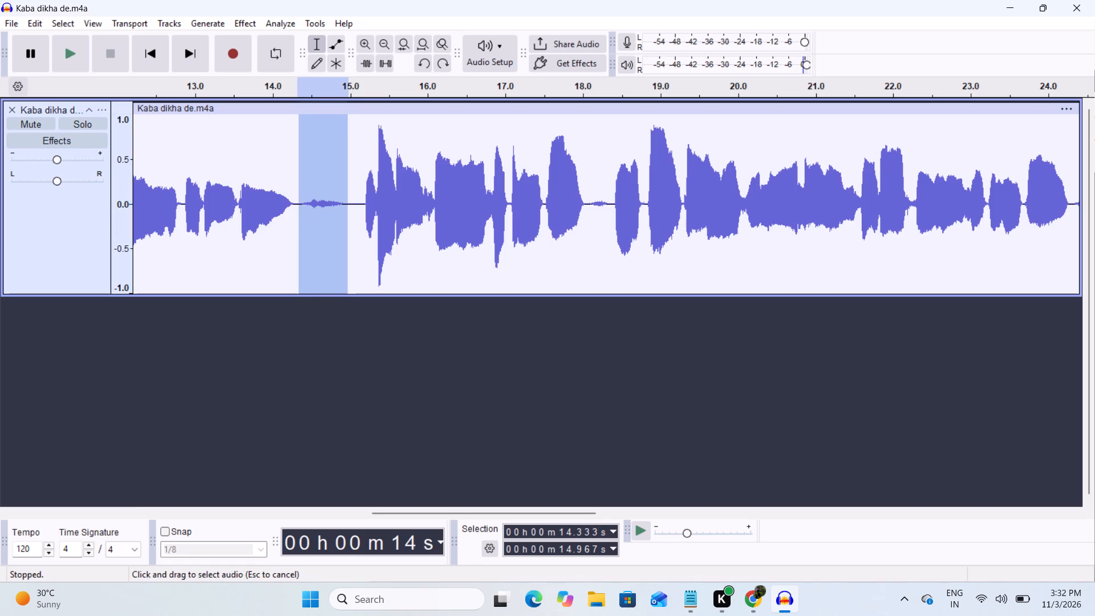
{"action": "left_click_drag", "start_coordinate": [298, 226], "coordinate": [299, 228]}
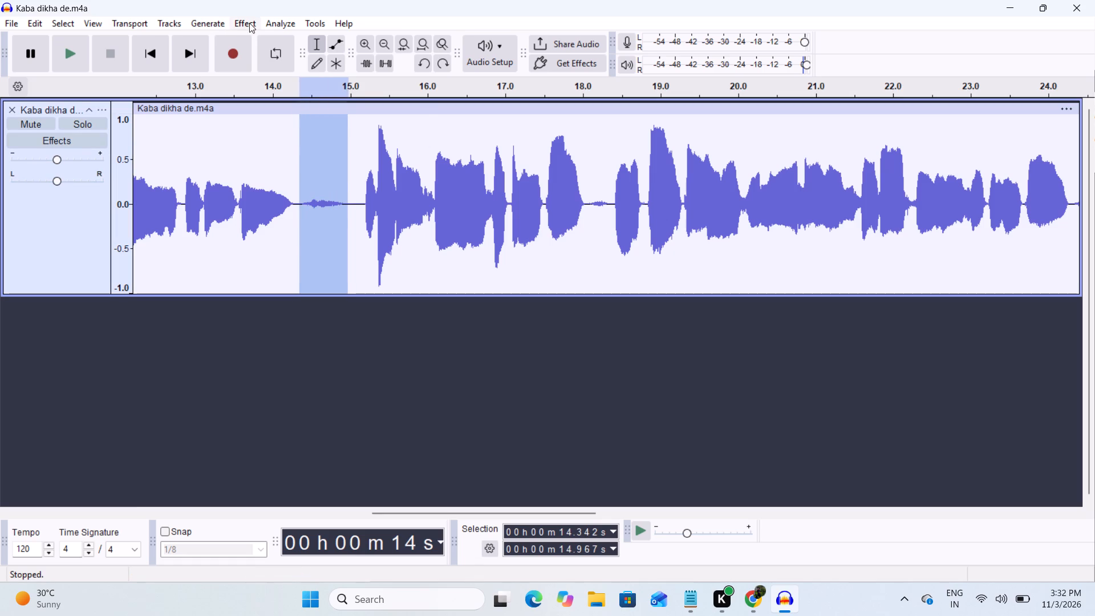
{"action": "left_click", "coordinate": [249, 23]}
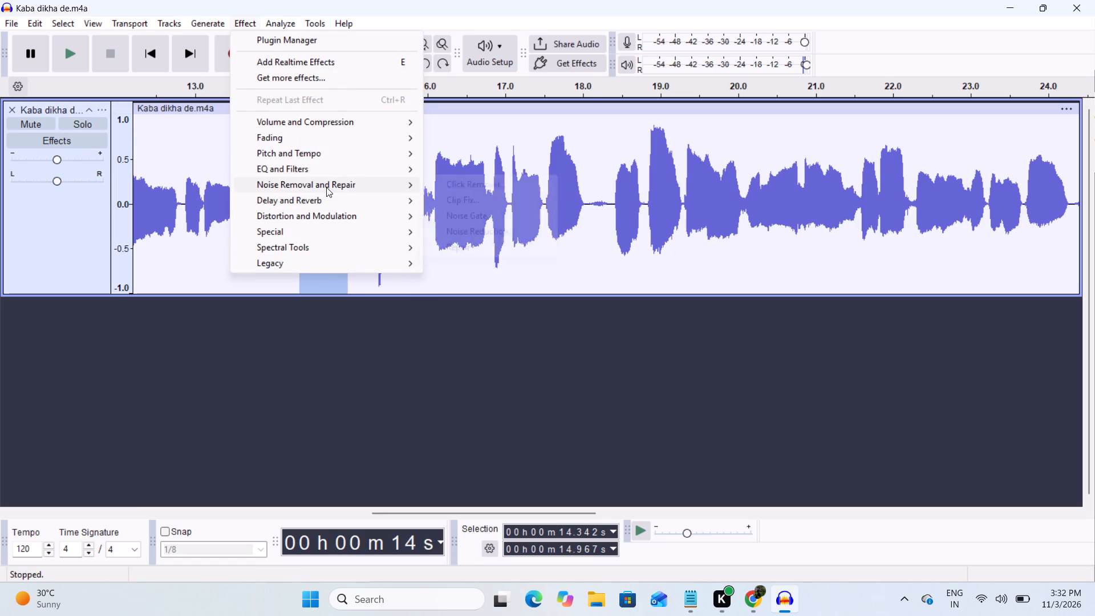
{"action": "left_click", "coordinate": [497, 225]}
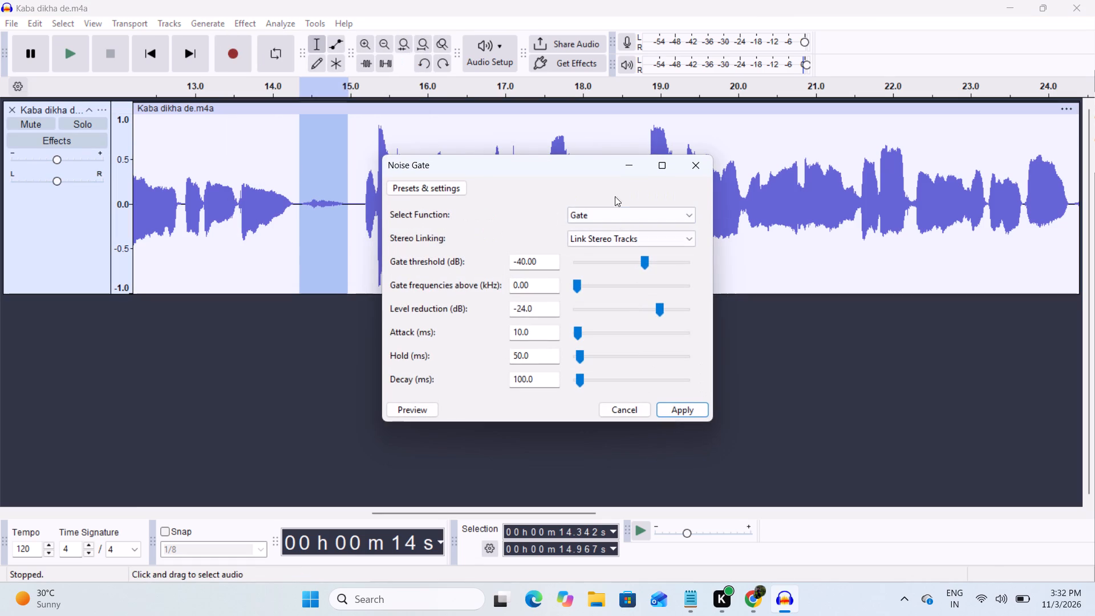
{"action": "left_click", "coordinate": [698, 172]}
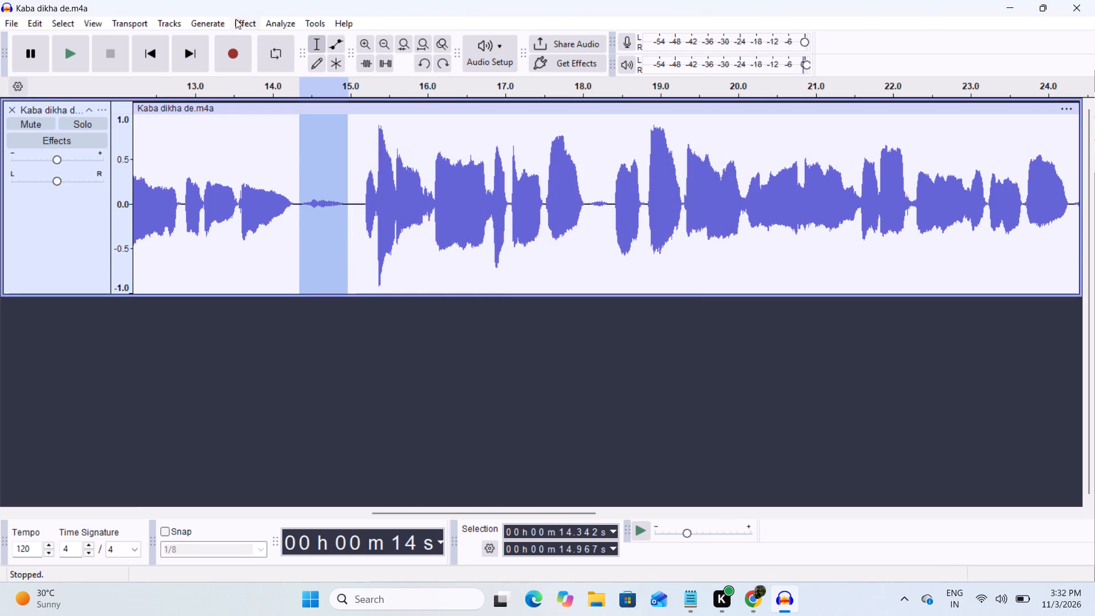
{"action": "left_click", "coordinate": [236, 19]}
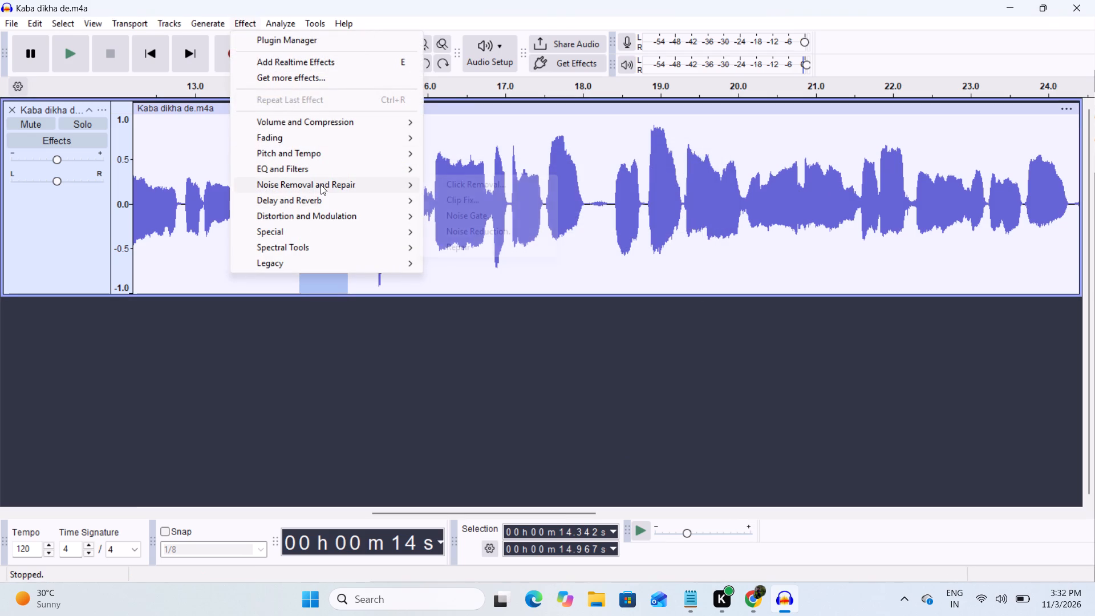
{"action": "left_click", "coordinate": [487, 227]}
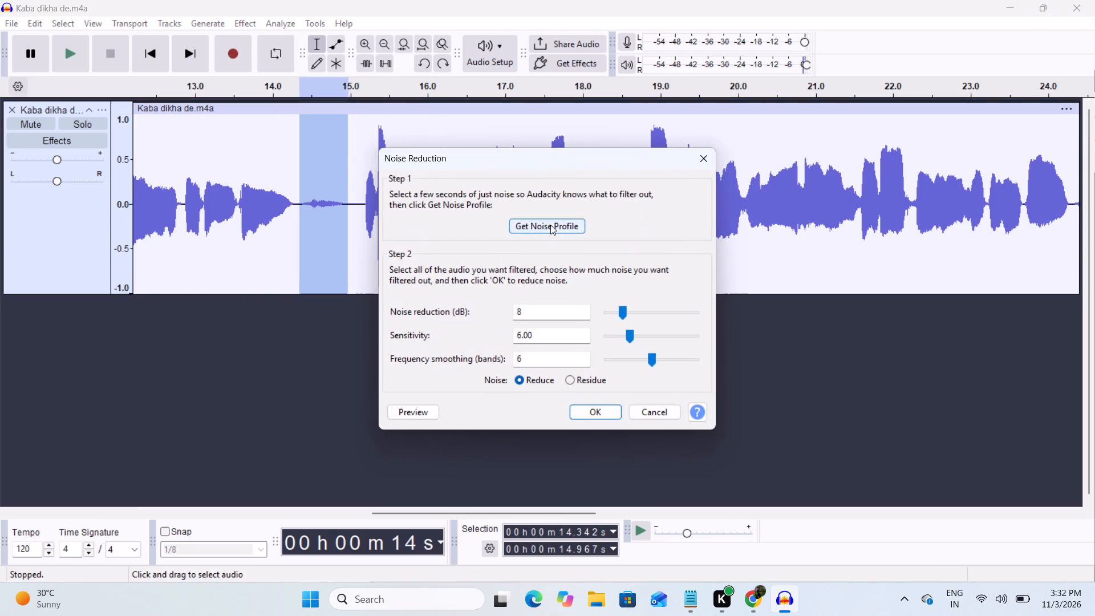
{"action": "left_click", "coordinate": [550, 225]}
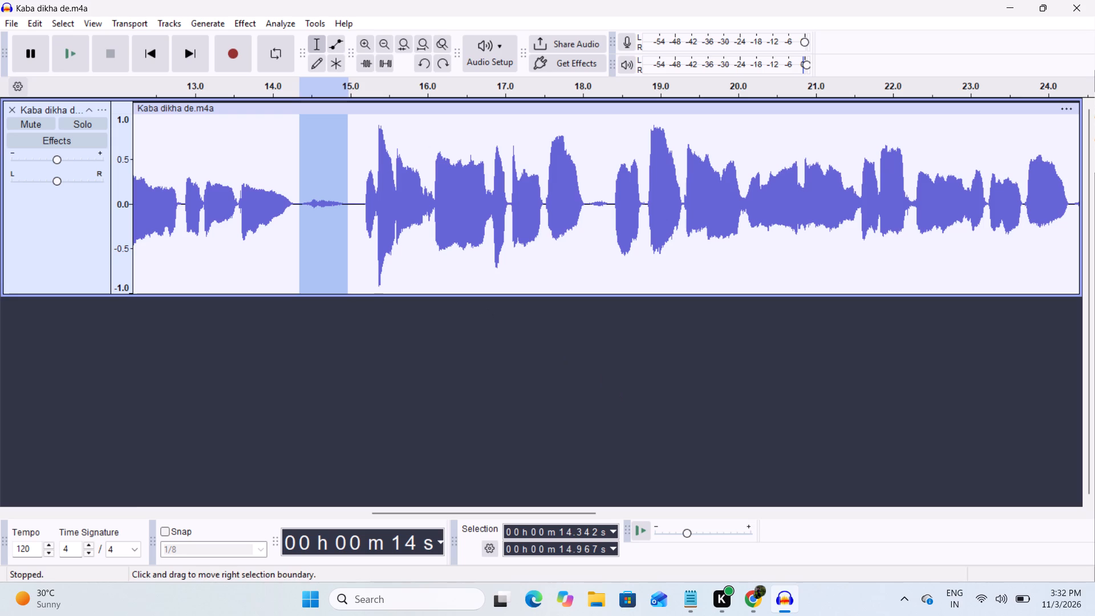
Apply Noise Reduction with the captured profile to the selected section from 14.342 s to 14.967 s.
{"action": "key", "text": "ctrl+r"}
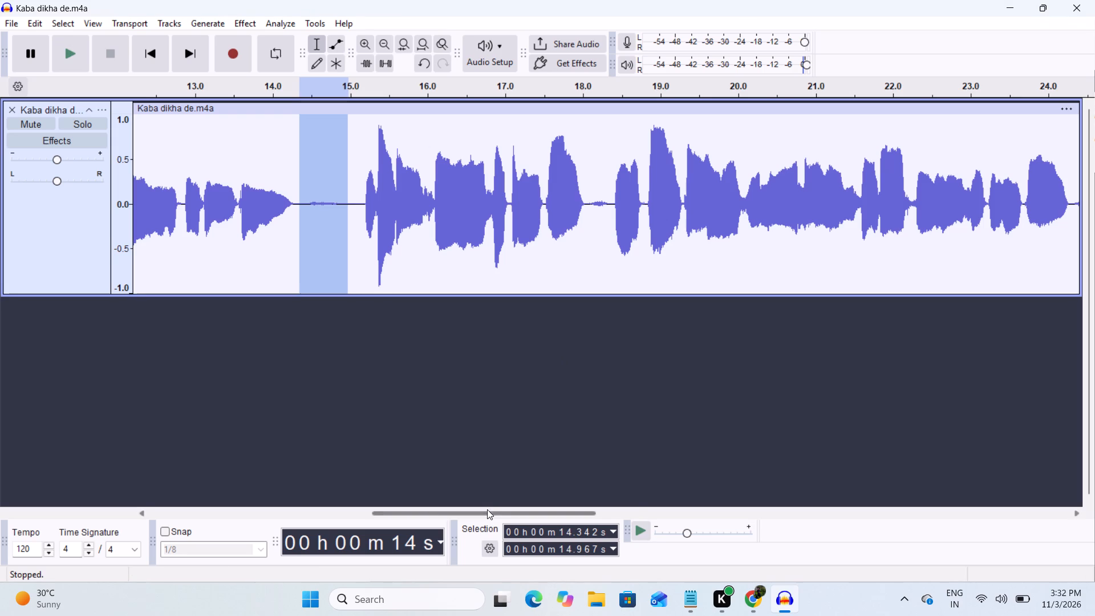
Play back the audio from about 13.9 s through the noise-reduced section to check the result.
{"action": "left_click_drag", "start_coordinate": [487, 509], "coordinate": [609, 517]}
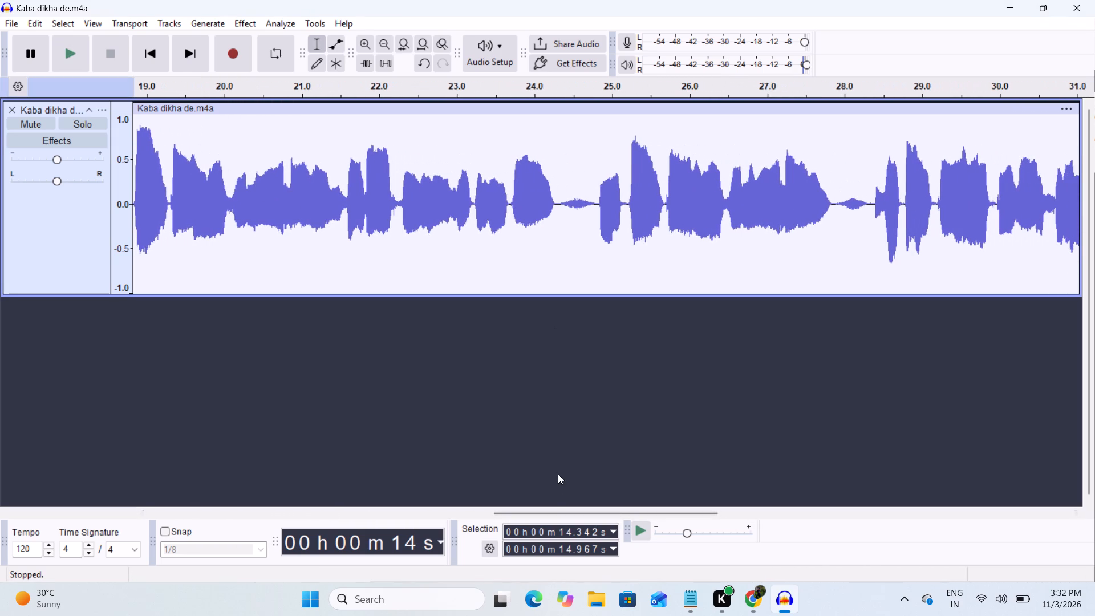
{"action": "left_click_drag", "start_coordinate": [558, 510], "coordinate": [428, 510]}
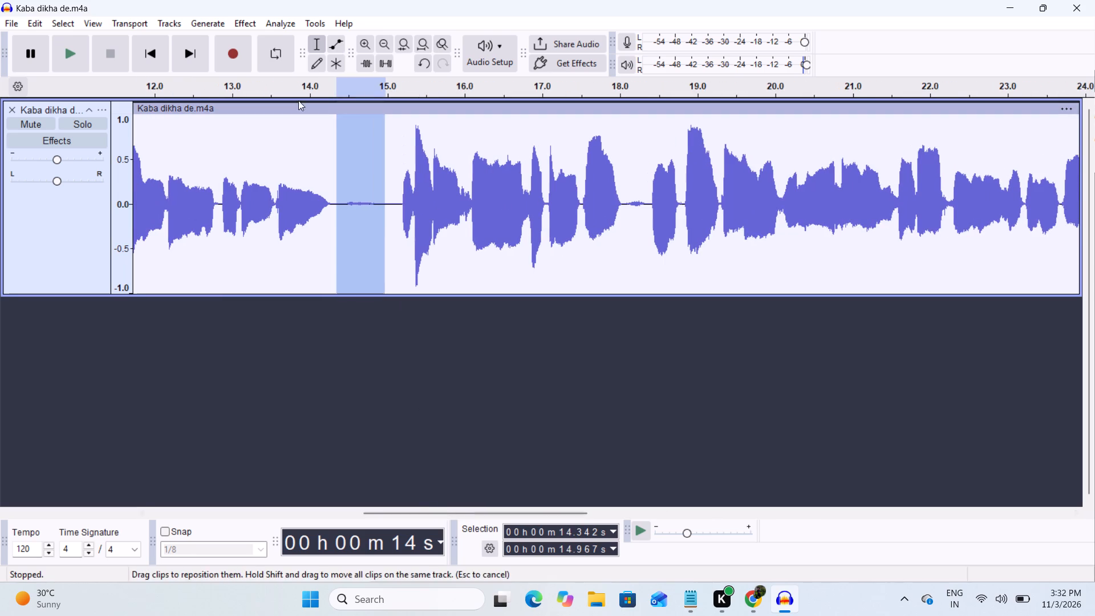
{"action": "left_click", "coordinate": [302, 88]}
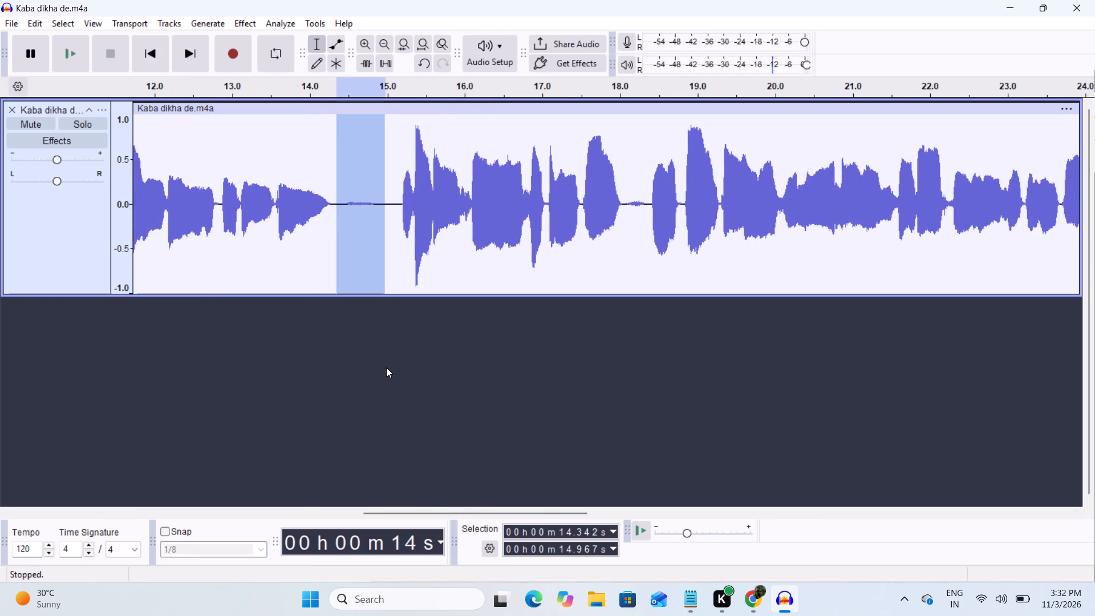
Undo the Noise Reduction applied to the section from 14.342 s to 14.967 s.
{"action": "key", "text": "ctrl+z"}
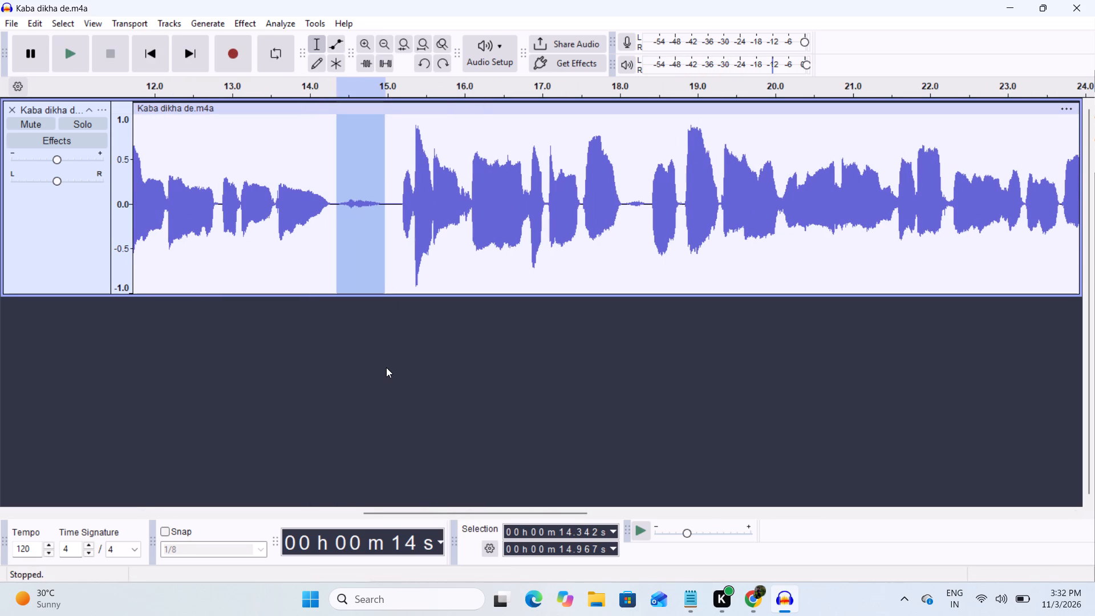
Capture a Noise Reduction noise profile from the selected section between 14.342 s and 14.967 s.
{"action": "left_click", "coordinate": [241, 23]}
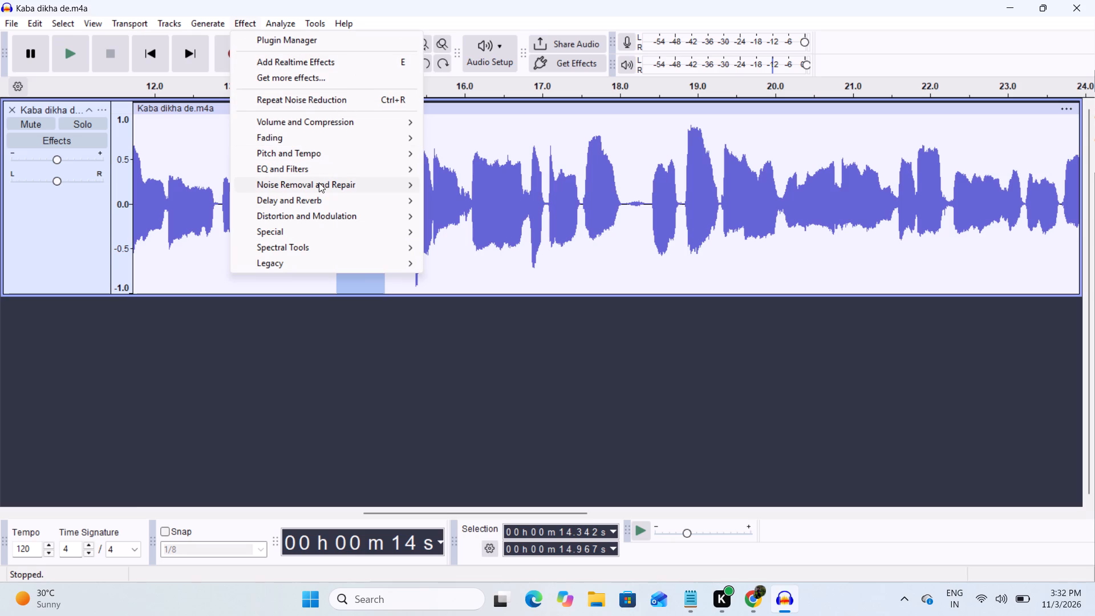
{"action": "left_click", "coordinate": [490, 234]}
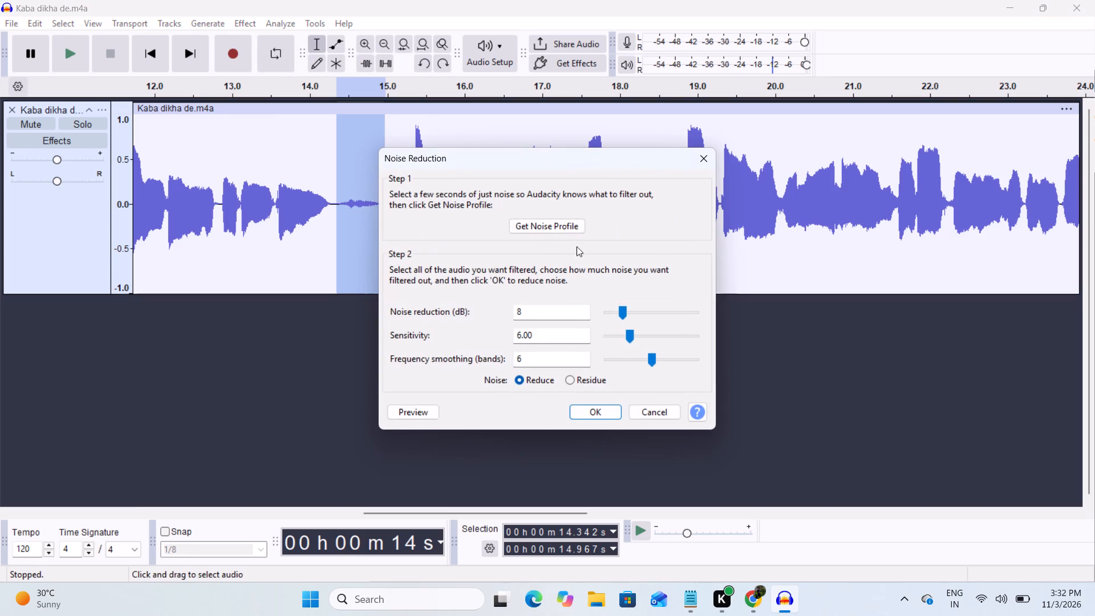
{"action": "left_click", "coordinate": [541, 229]}
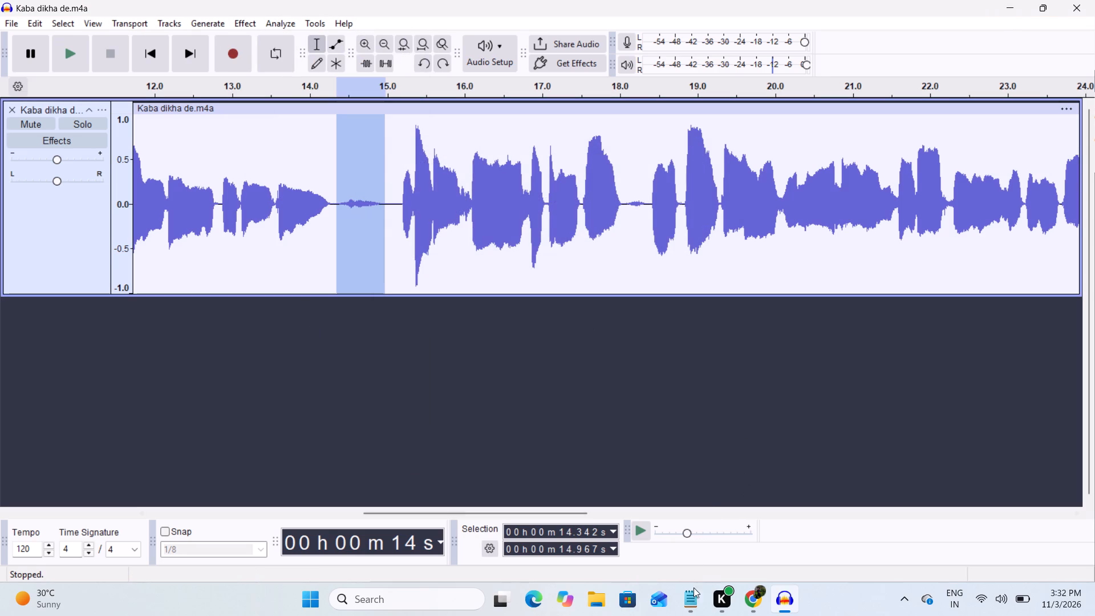
Switch to the Notepad notes and review instructions 4 to 7 on selecting noise, capturing its profile and selecting the whole audio.
{"action": "left_click", "coordinate": [690, 607]}
{"action": "left_click", "coordinate": [691, 603]}
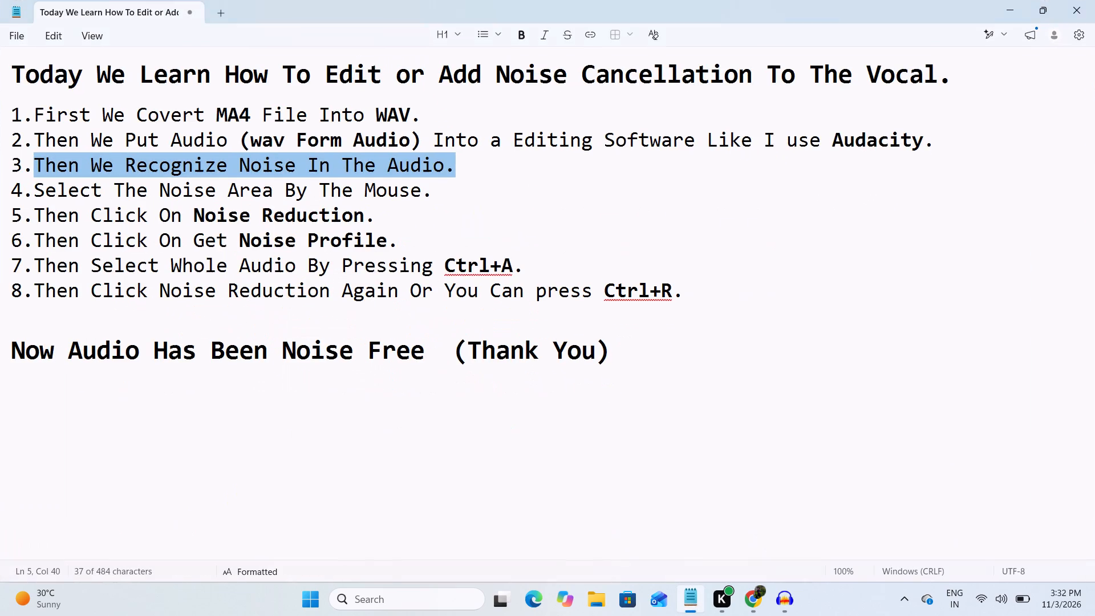
{"action": "left_click_drag", "start_coordinate": [456, 200], "coordinate": [26, 195]}
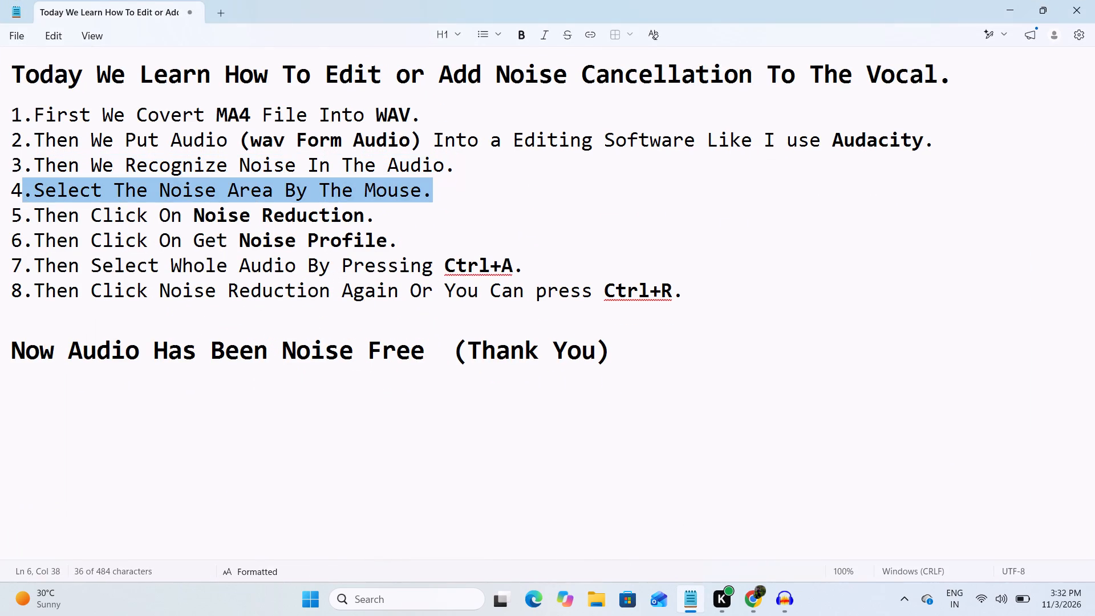
{"action": "left_click_drag", "start_coordinate": [401, 218], "coordinate": [22, 219]}
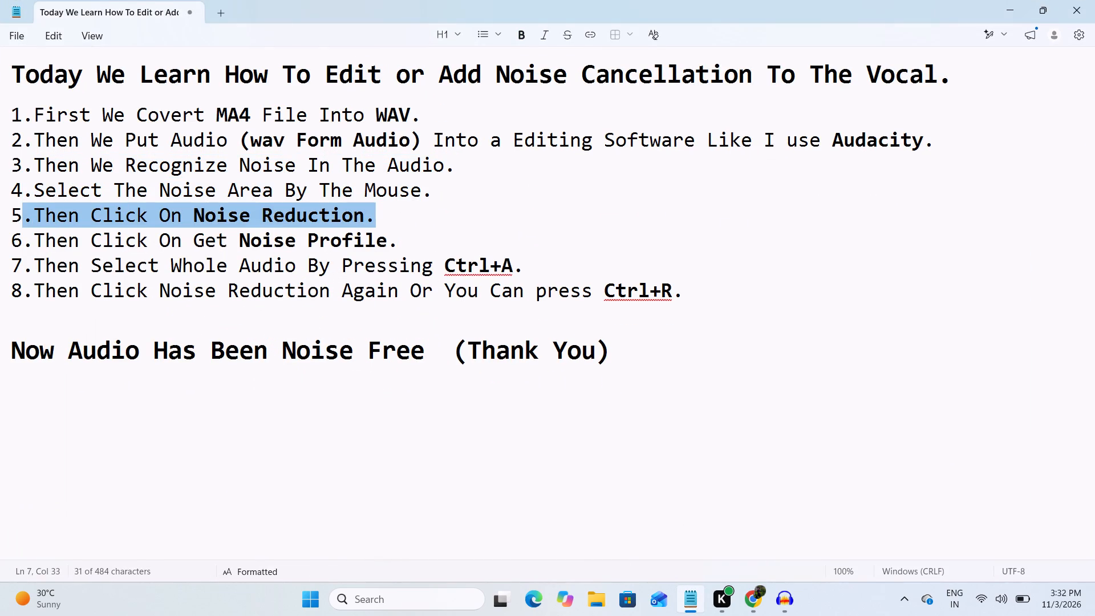
{"action": "left_click_drag", "start_coordinate": [401, 245], "coordinate": [34, 245]}
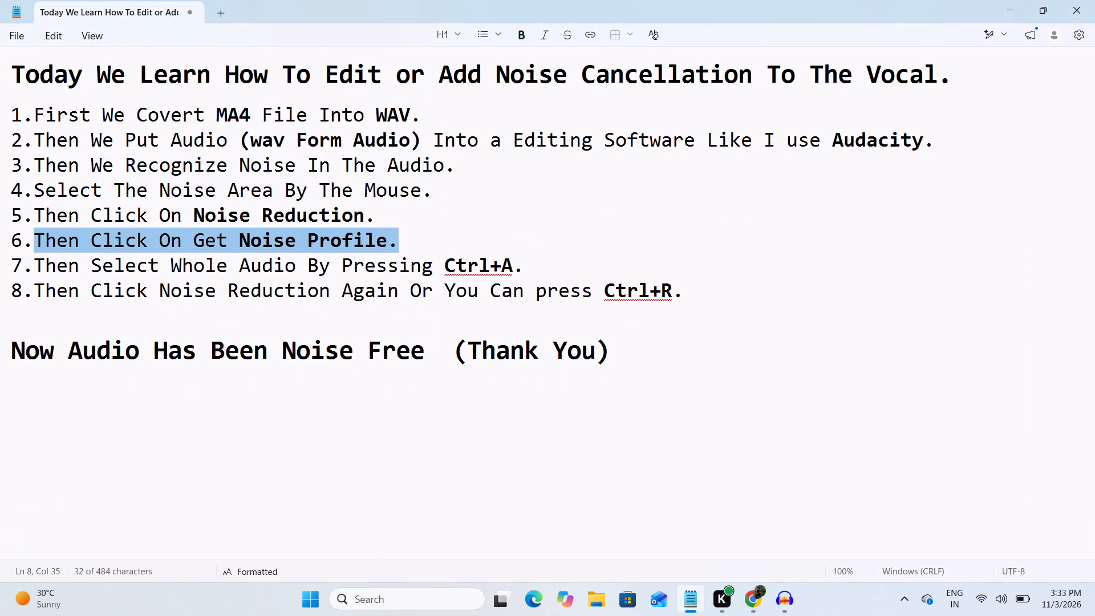
{"action": "left_click_drag", "start_coordinate": [522, 267], "coordinate": [71, 269]}
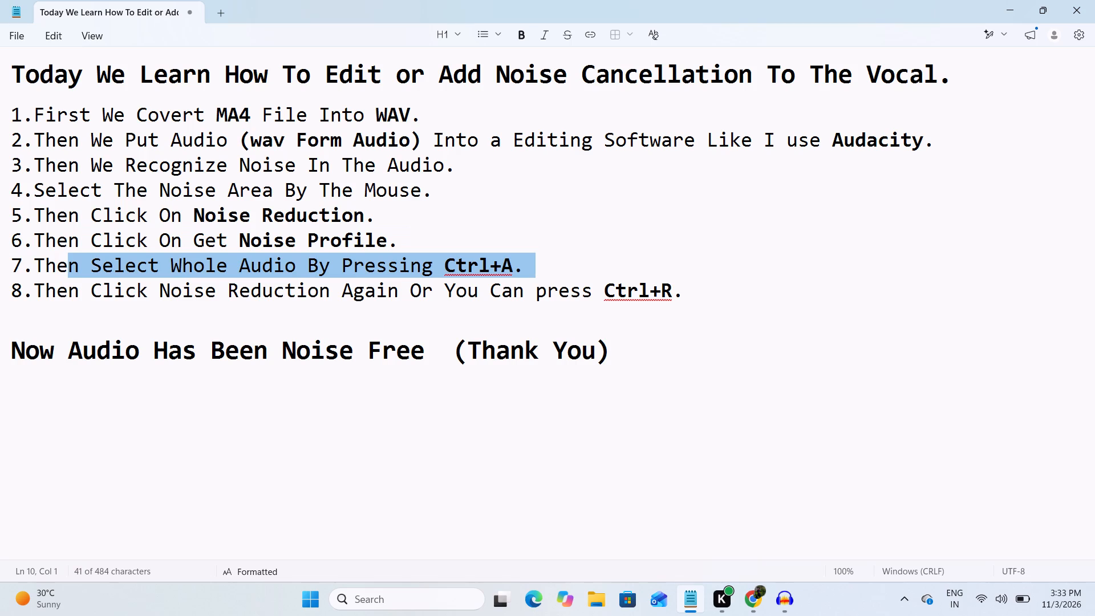
{"action": "left_click_drag", "start_coordinate": [71, 269], "coordinate": [27, 262]}
{"action": "left_click", "coordinate": [999, 6]}
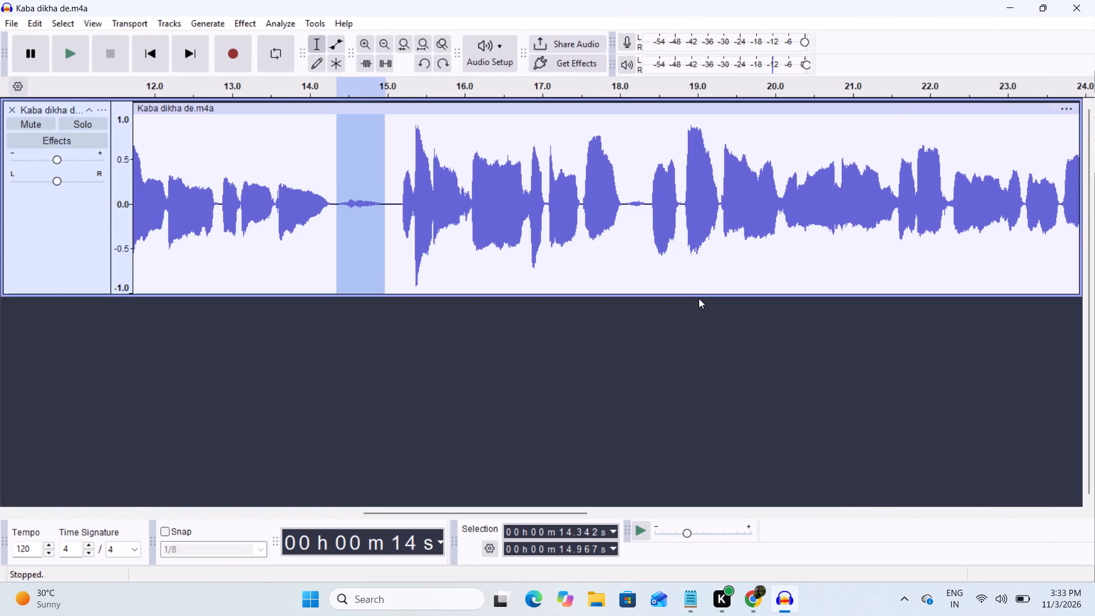
Select the whole Kaba dikha de.m4a track in Audacity and repeat Noise Reduction on it with the captured profile.
{"action": "key", "text": "ctrl+a"}
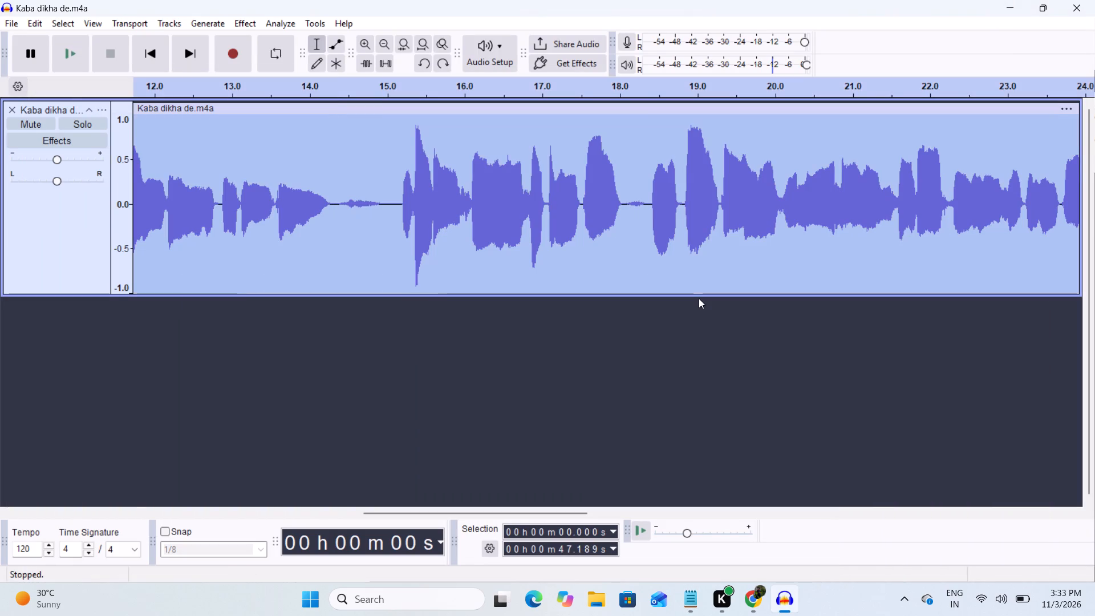
{"action": "key", "text": "ctrl+r"}
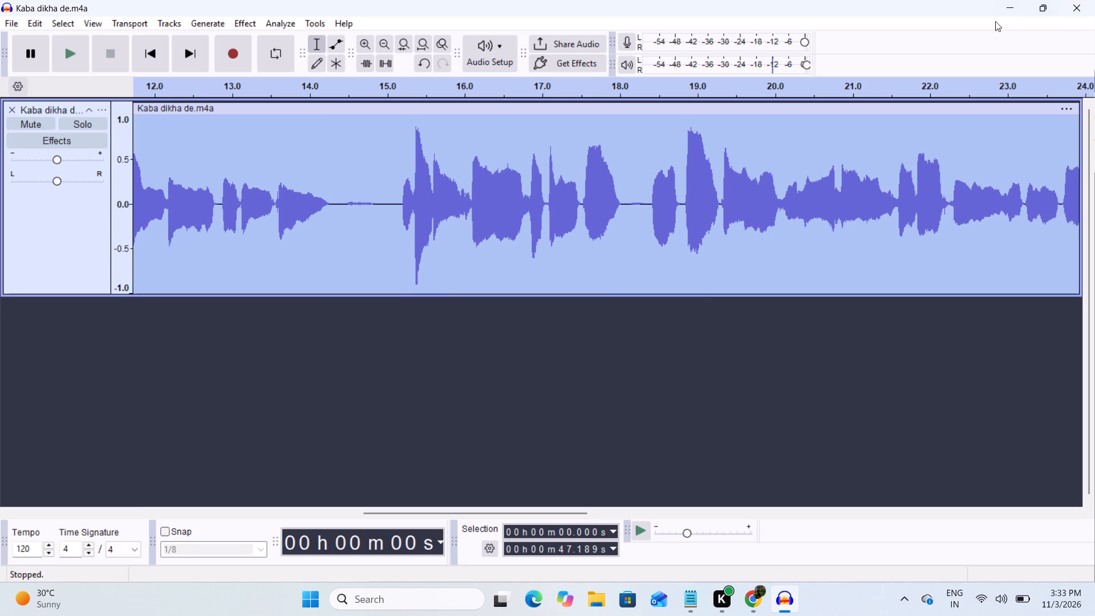
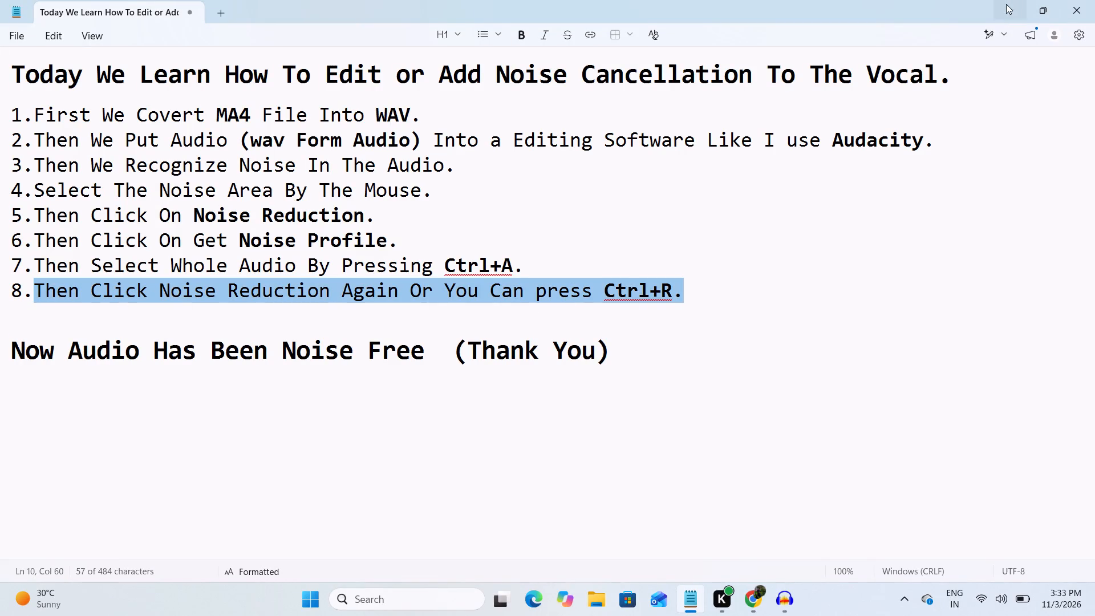
Highlight the closing "Now Audio Has Been Noise Free" line in the notes to review it.
{"action": "left_click_drag", "start_coordinate": [440, 352], "coordinate": [36, 358]}
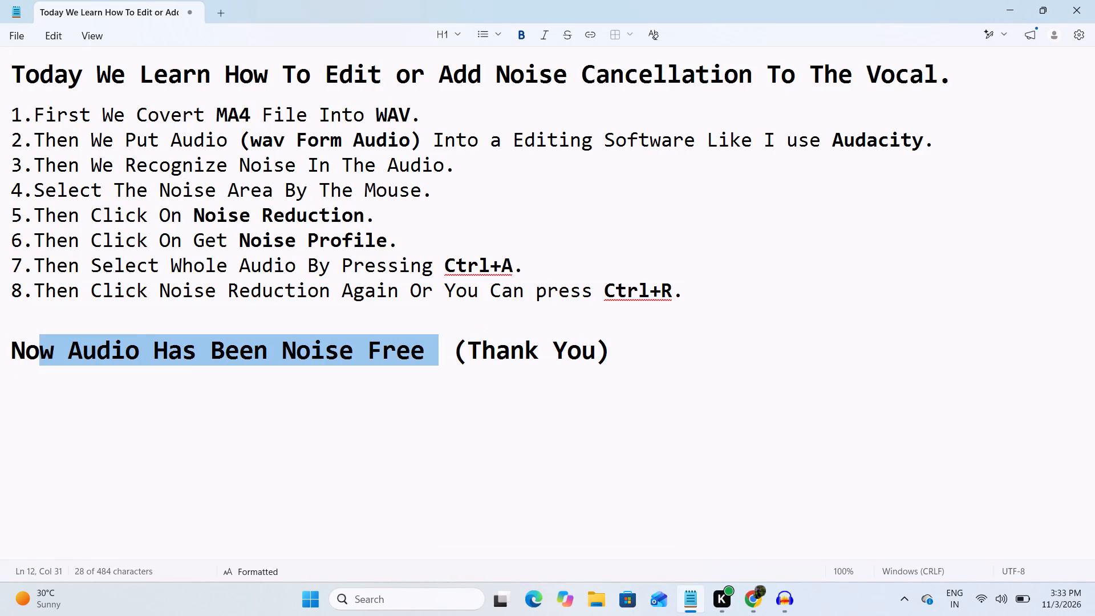
{"action": "left_click_drag", "start_coordinate": [834, 378], "coordinate": [839, 374]}
Switch to Audacity and play back the Kaba dikha de.m4a track to check the applied Noise Reduction.
{"action": "left_click", "coordinate": [1007, 6]}
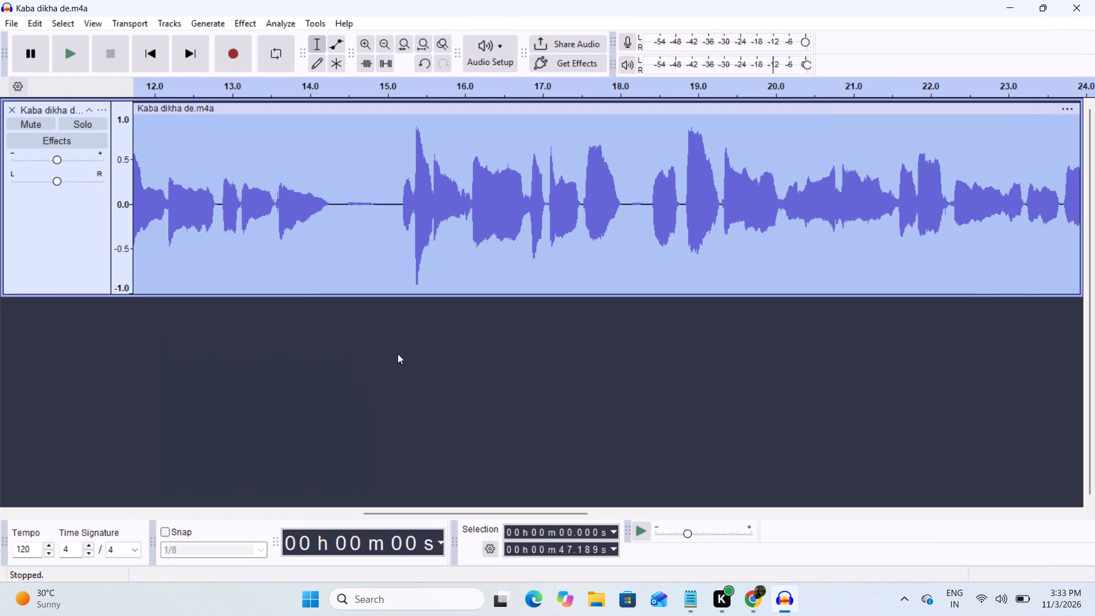
{"action": "left_click", "coordinate": [257, 82]}
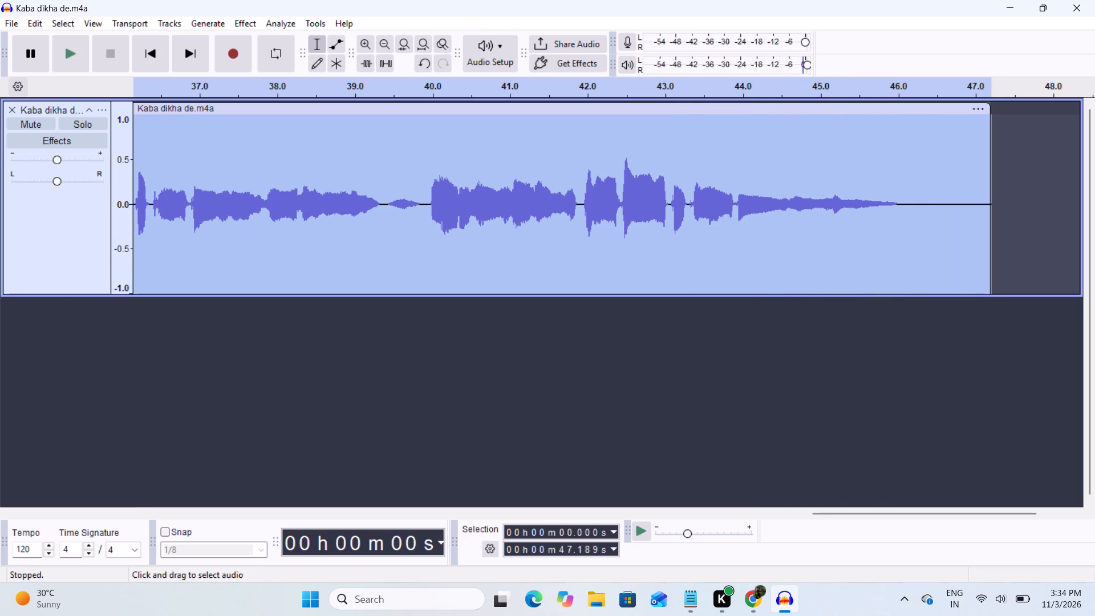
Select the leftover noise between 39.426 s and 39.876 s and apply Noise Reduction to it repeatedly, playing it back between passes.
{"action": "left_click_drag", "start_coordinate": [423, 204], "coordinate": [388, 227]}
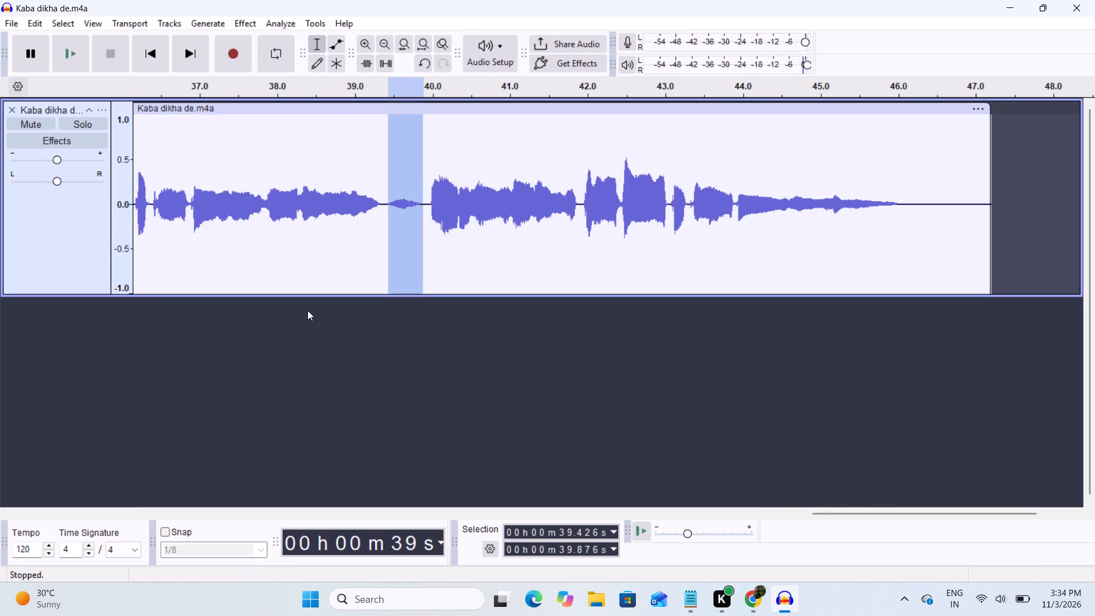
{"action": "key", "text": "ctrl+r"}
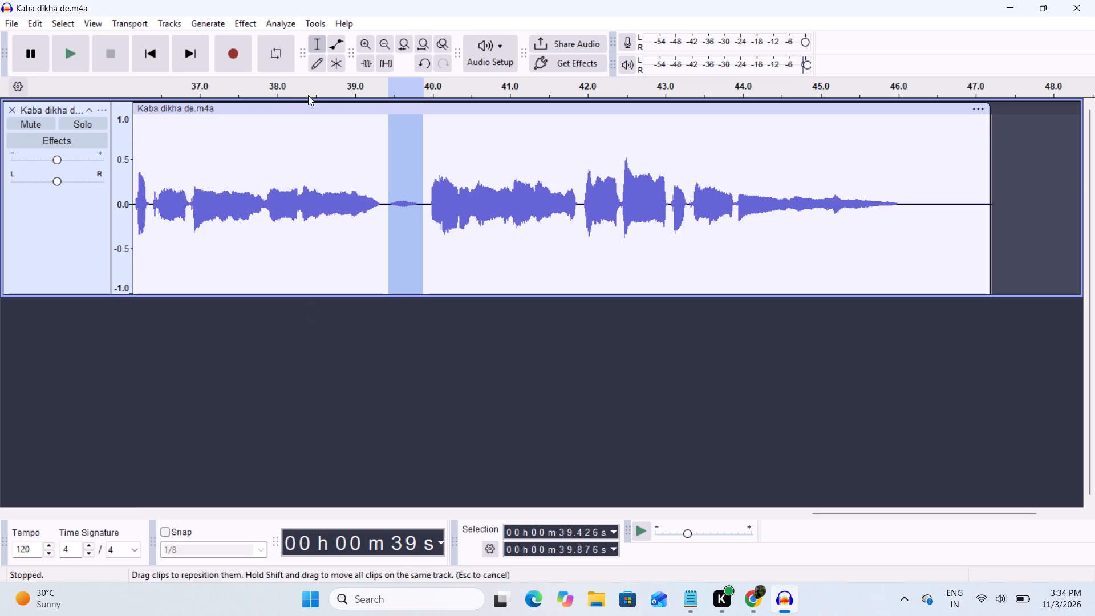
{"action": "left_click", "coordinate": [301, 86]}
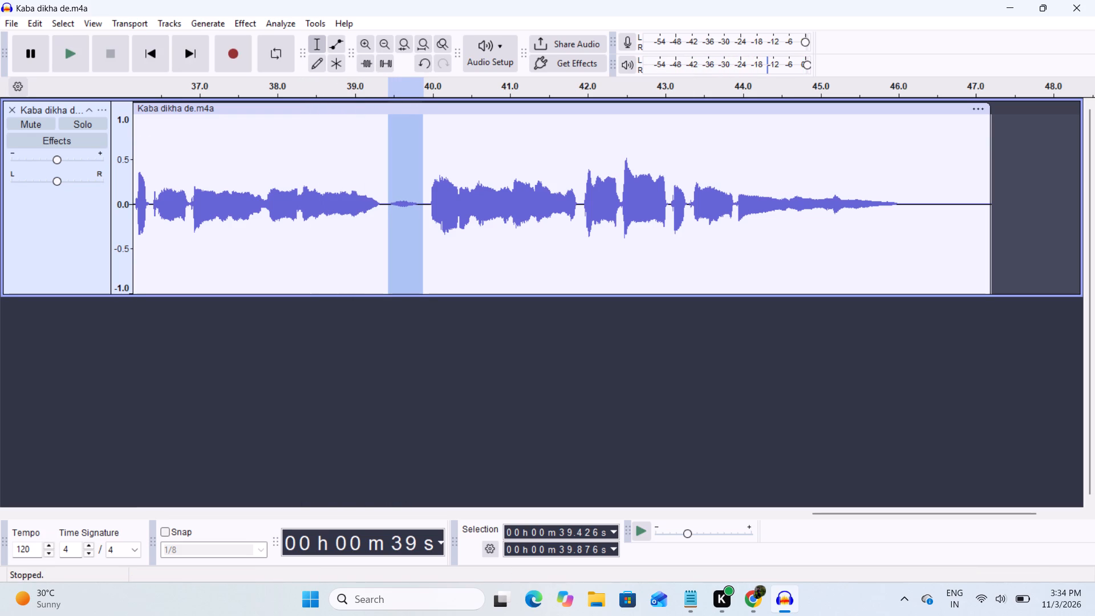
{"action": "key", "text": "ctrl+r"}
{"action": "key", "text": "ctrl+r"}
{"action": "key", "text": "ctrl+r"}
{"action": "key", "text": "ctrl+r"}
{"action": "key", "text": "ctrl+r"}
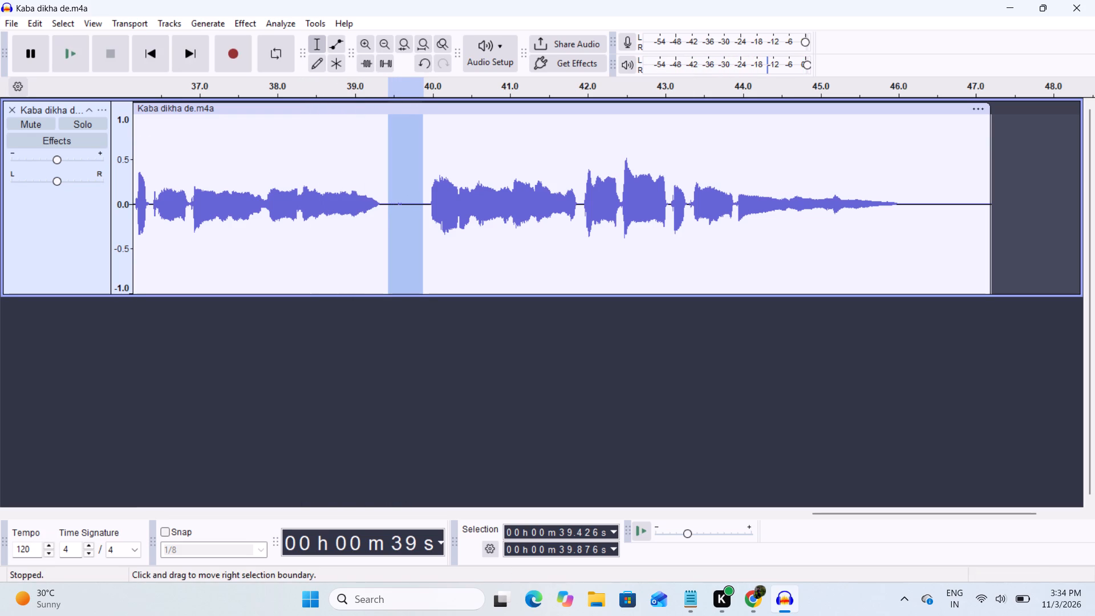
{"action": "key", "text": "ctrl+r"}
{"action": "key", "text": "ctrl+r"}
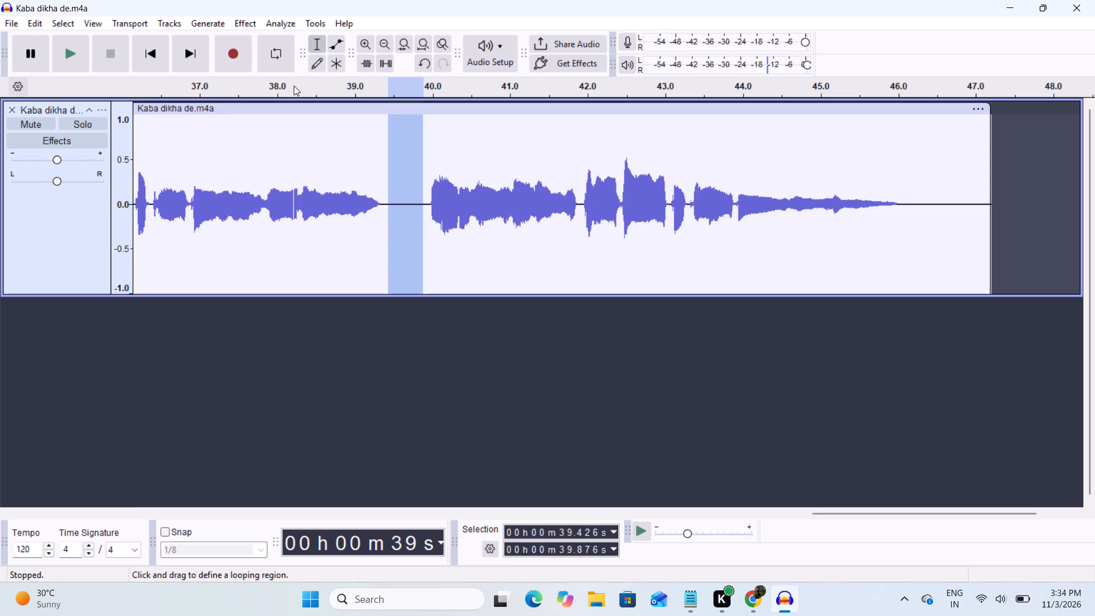
Play back the processed section between 39.426 s and 39.876 s and listen to the surrounding audio from about 38 s.
{"action": "left_click", "coordinate": [294, 86]}
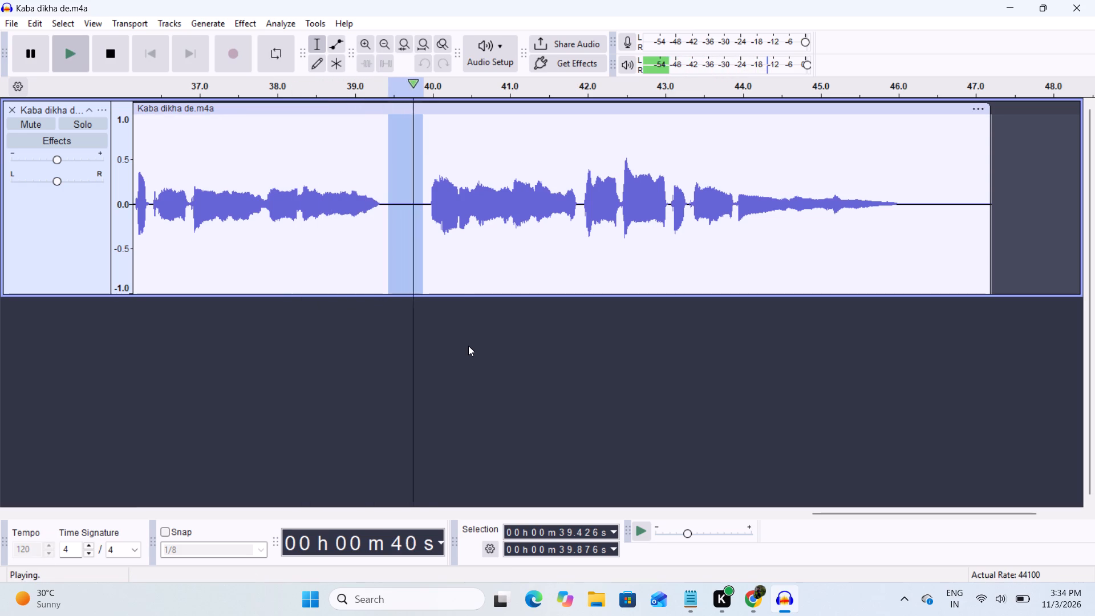
{"action": "left_click", "coordinate": [482, 385]}
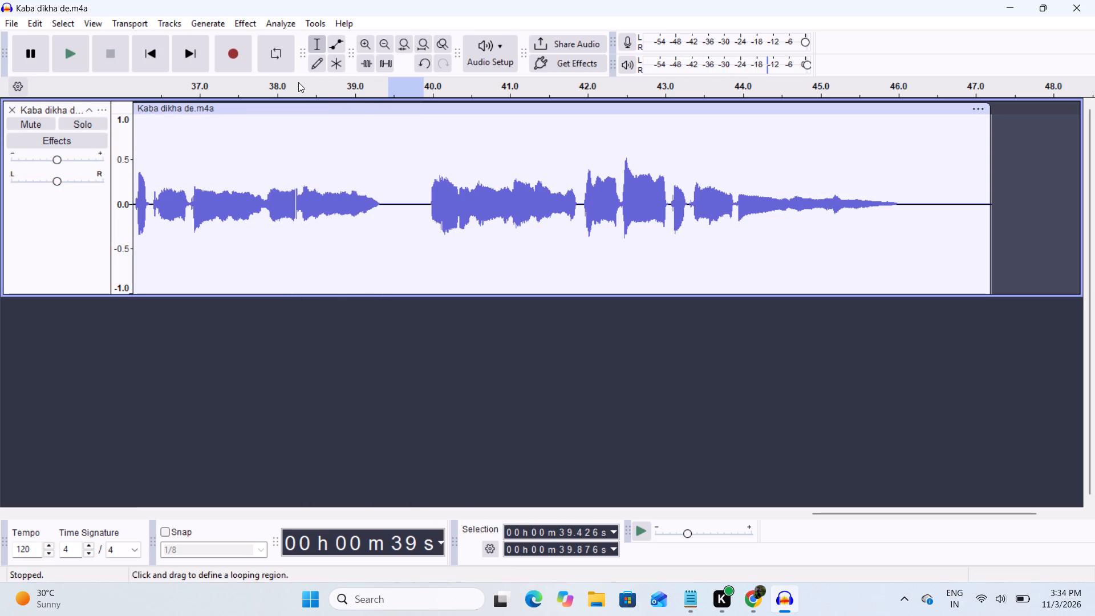
{"action": "left_click", "coordinate": [298, 82]}
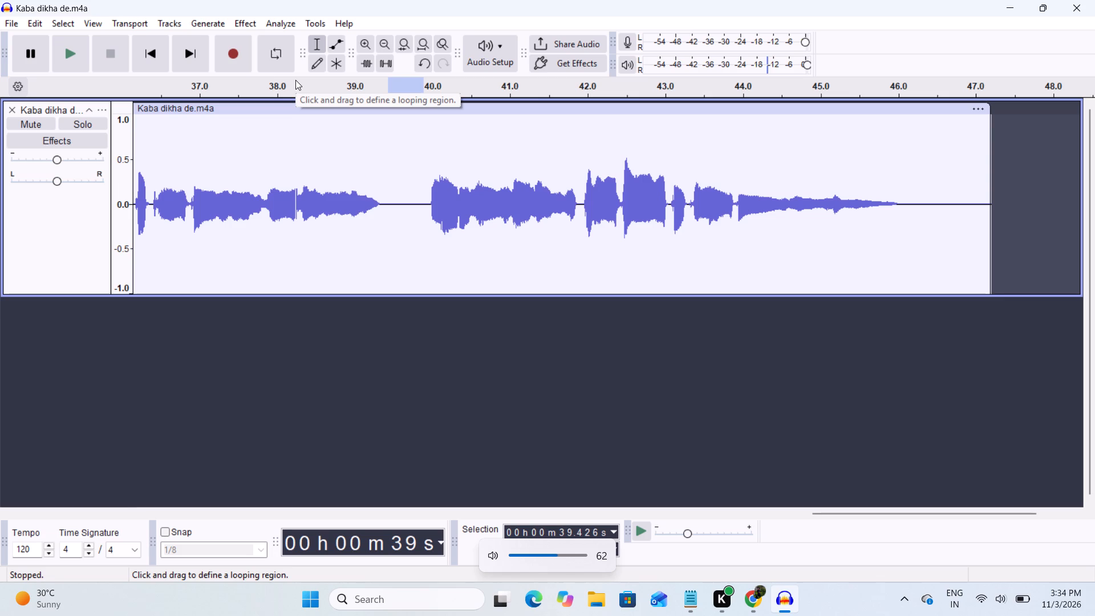
{"action": "left_click", "coordinate": [327, 298]}
{"action": "left_click", "coordinate": [369, 343]}
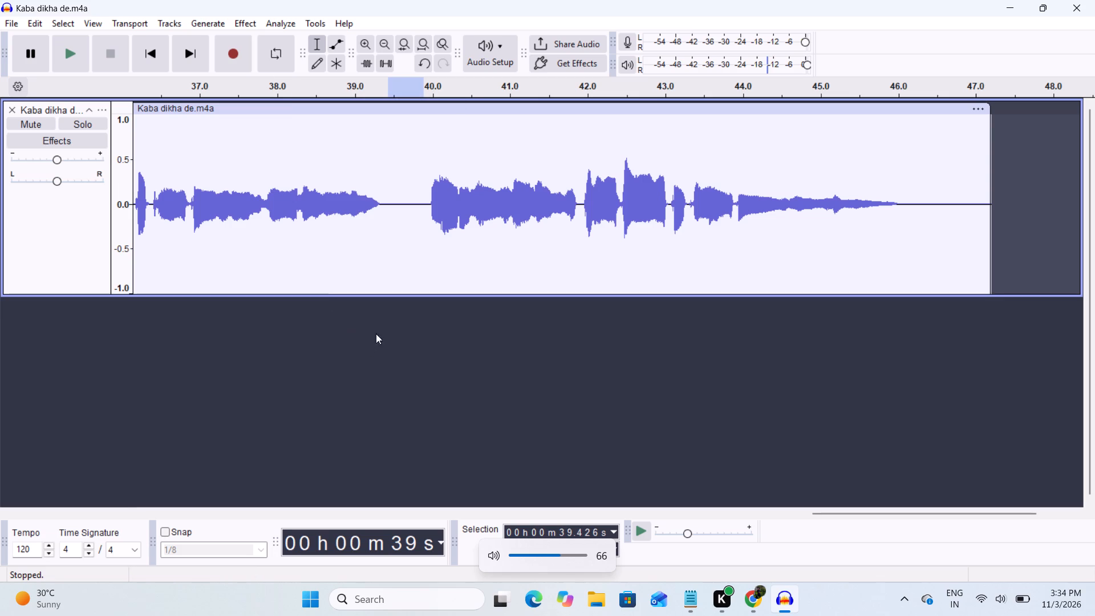
{"action": "right_click", "coordinate": [402, 88]}
{"action": "left_click", "coordinate": [473, 167]}
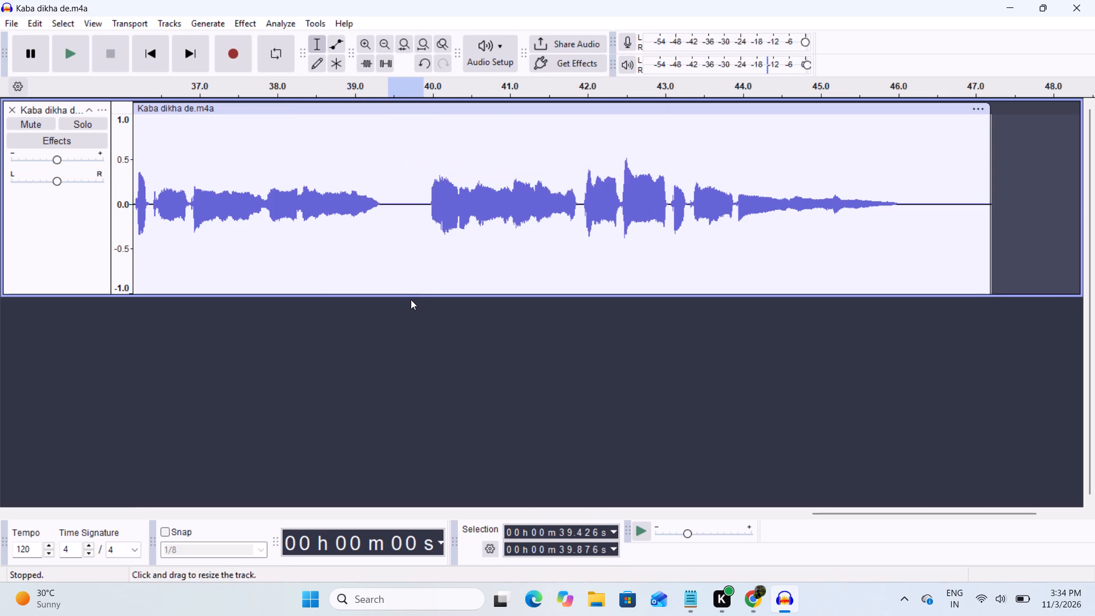
{"action": "triple_click", "coordinate": [408, 302]}
{"action": "left_click", "coordinate": [282, 115]}
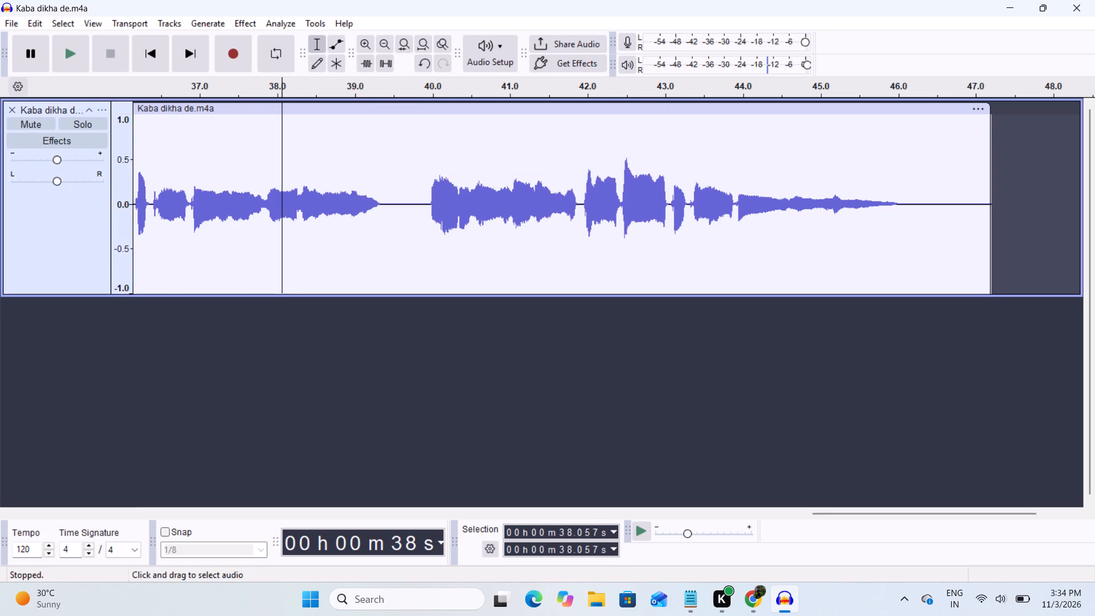
{"action": "key", "text": "space"}
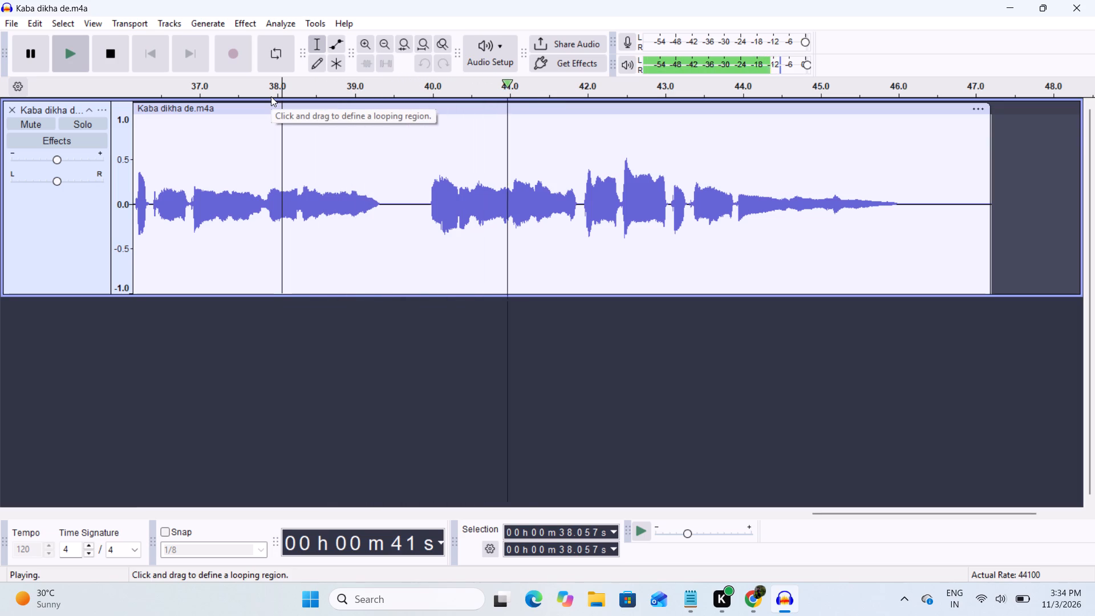
{"action": "left_click", "coordinate": [311, 91]}
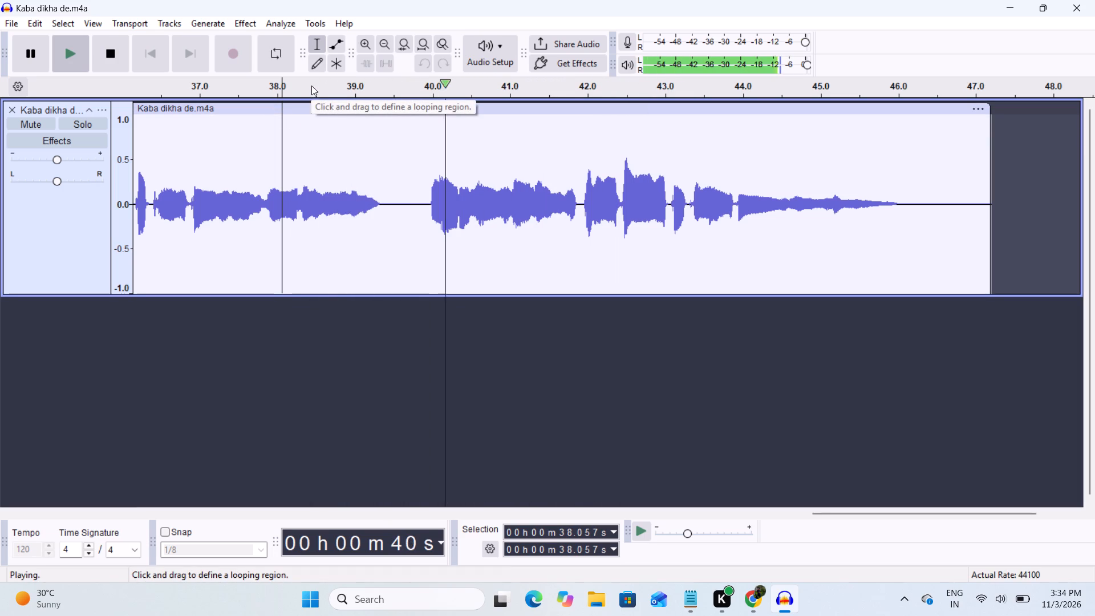
{"action": "left_click", "coordinate": [275, 330]}
{"action": "key", "text": "space"}
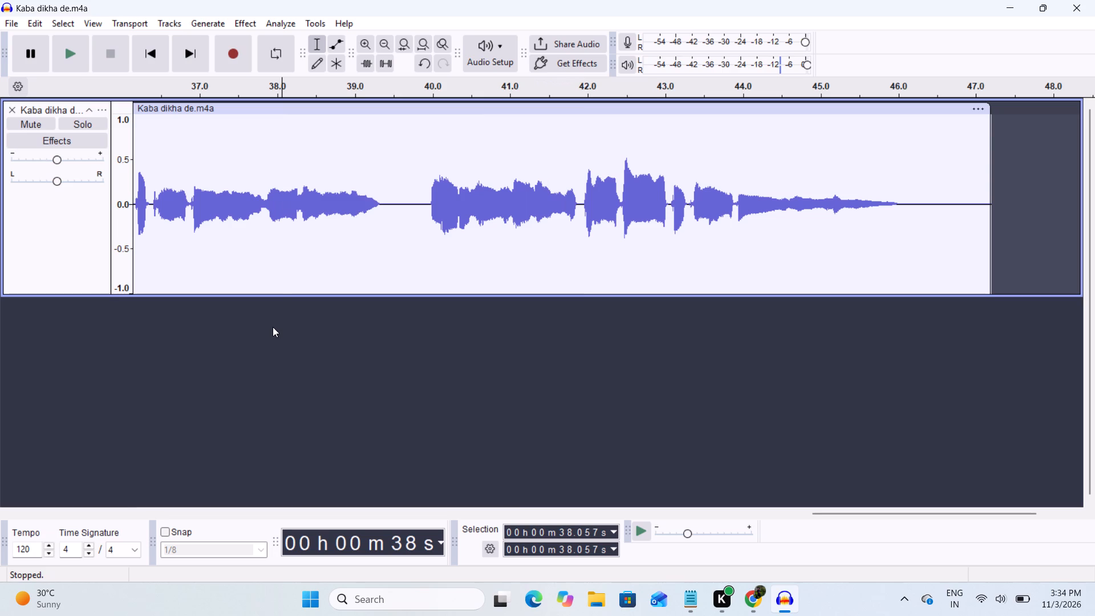
Undo the Noise Reduction passes on the Kaba dikha de.m4a track one by one, back past the track's import.
{"action": "key", "text": "ctrl+z"}
{"action": "key", "text": "ctrl+z"}
{"action": "key", "text": "ctrl+z"}
{"action": "key", "text": "ctrl+z"}
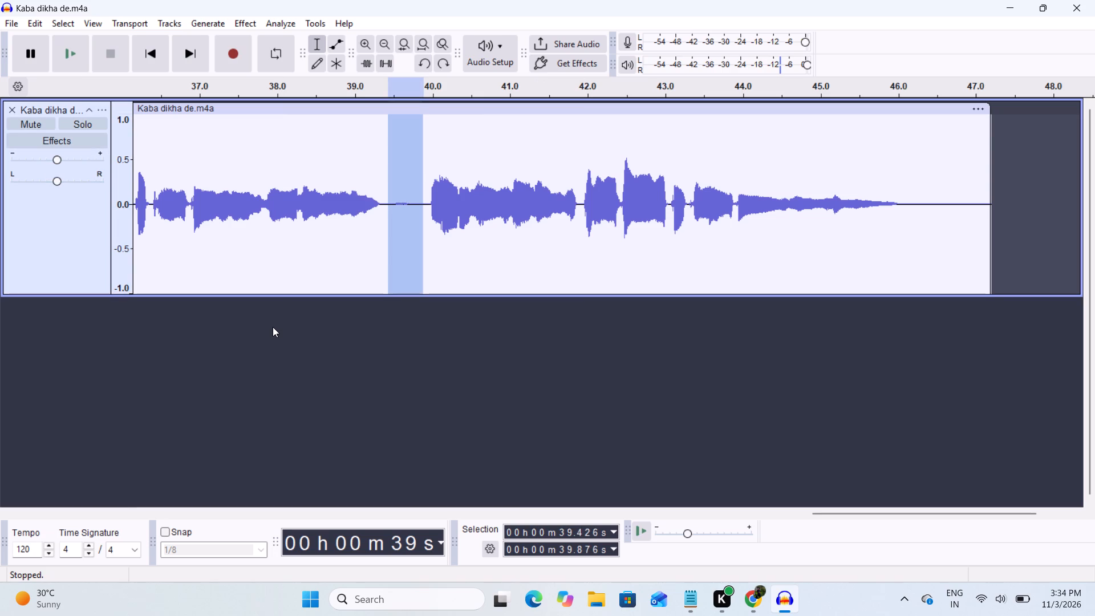
{"action": "key", "text": "ctrl+z"}
{"action": "key", "text": "ctrl+z"}
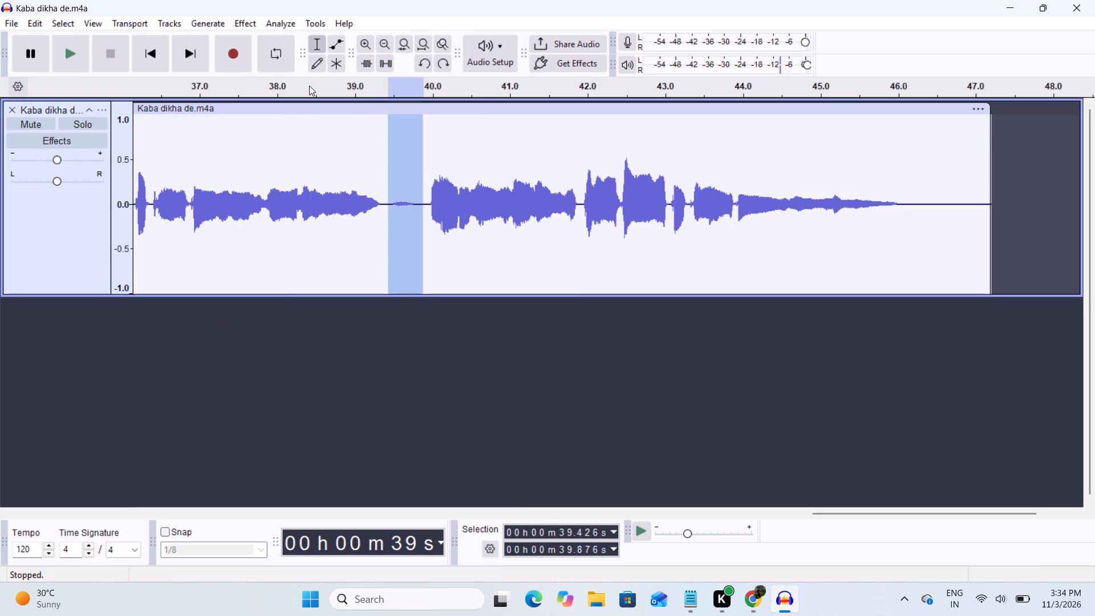
{"action": "left_click", "coordinate": [309, 86]}
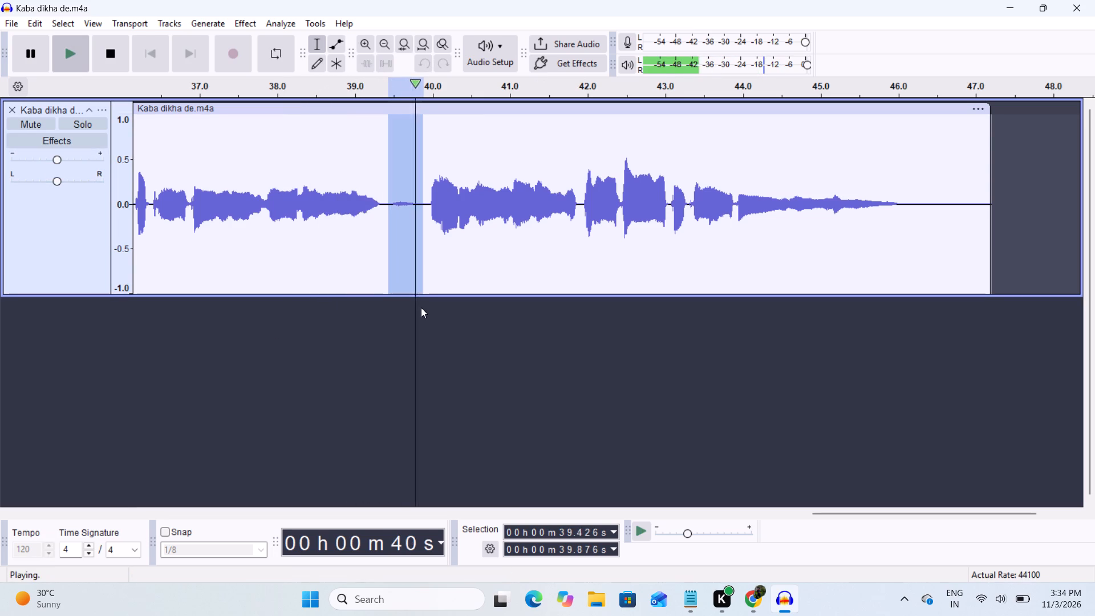
{"action": "key", "text": "ctrl+z"}
{"action": "key", "text": "ctrl+z"}
{"action": "key", "text": "ctrl+z"}
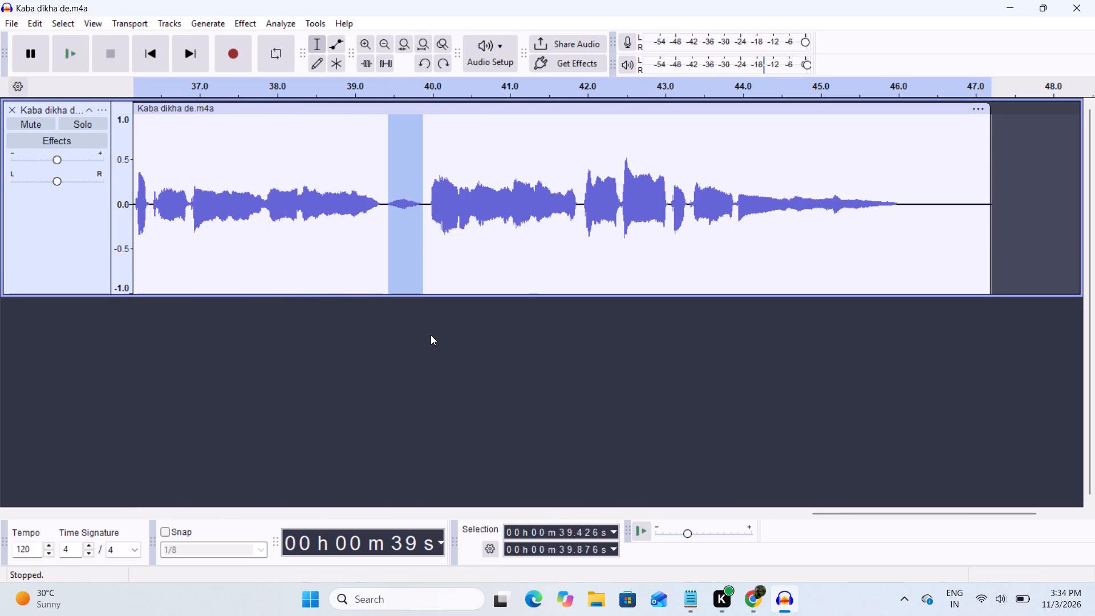
{"action": "key", "text": "ctrl+z"}
{"action": "key", "text": "ctrl+z"}
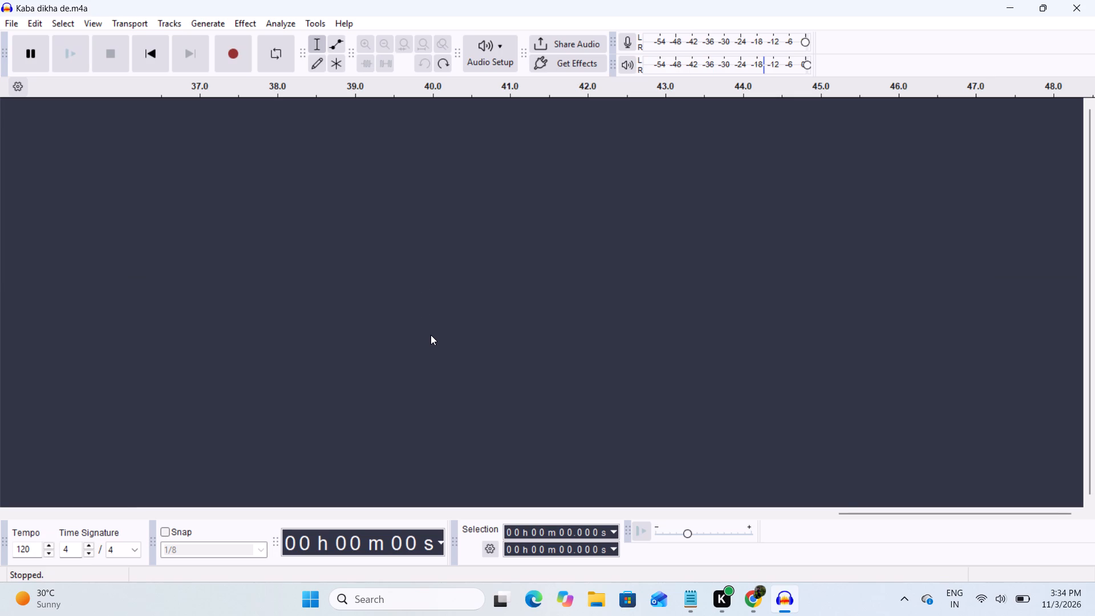
{"action": "scroll", "coordinate": [431, 335], "scroll_direction": "up", "scroll_amount": 5}
Switch to Chrome and search Google in a new tab for "redo command".
{"action": "left_click_drag", "start_coordinate": [758, 598], "coordinate": [758, 593]}
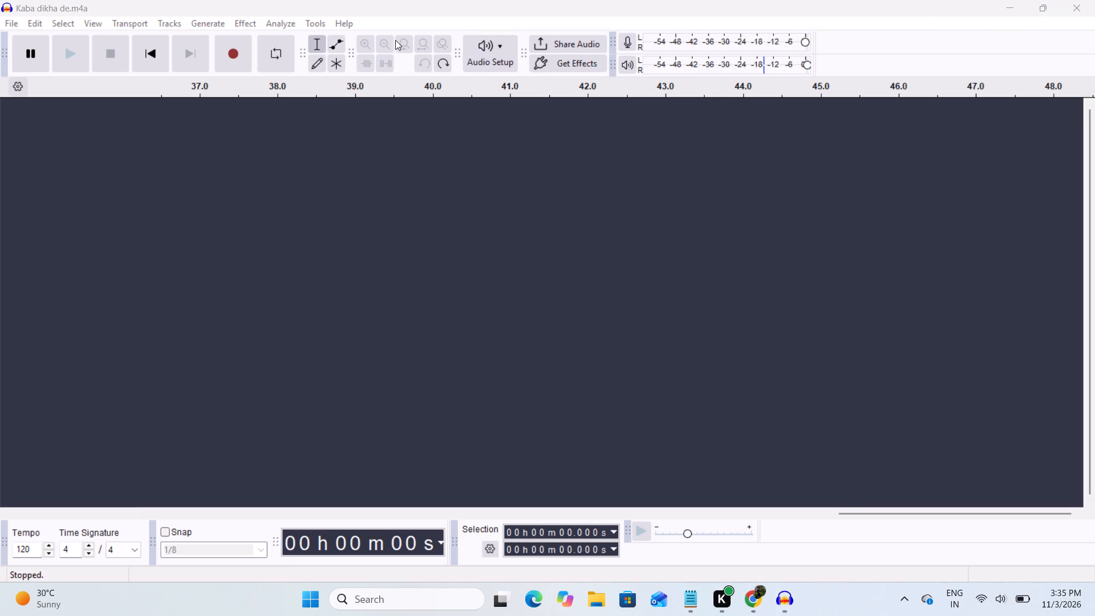
{"action": "left_click", "coordinate": [750, 603]}
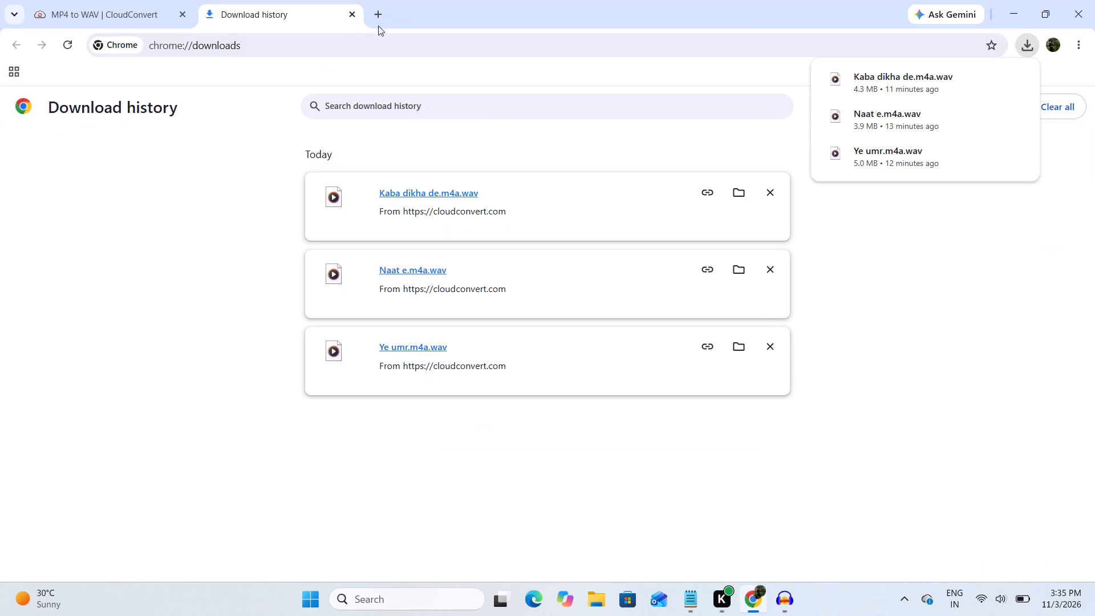
{"action": "left_click", "coordinate": [366, 6]}
{"action": "left_click", "coordinate": [378, 9]}
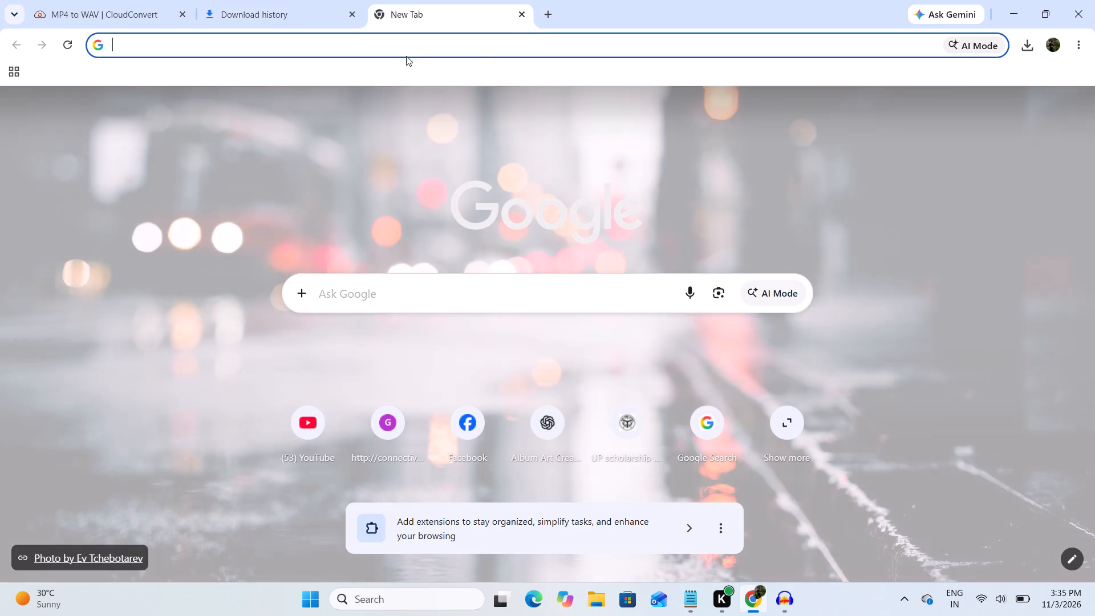
{"action": "left_click", "coordinate": [413, 47]}
{"action": "type", "text": "redo command"}
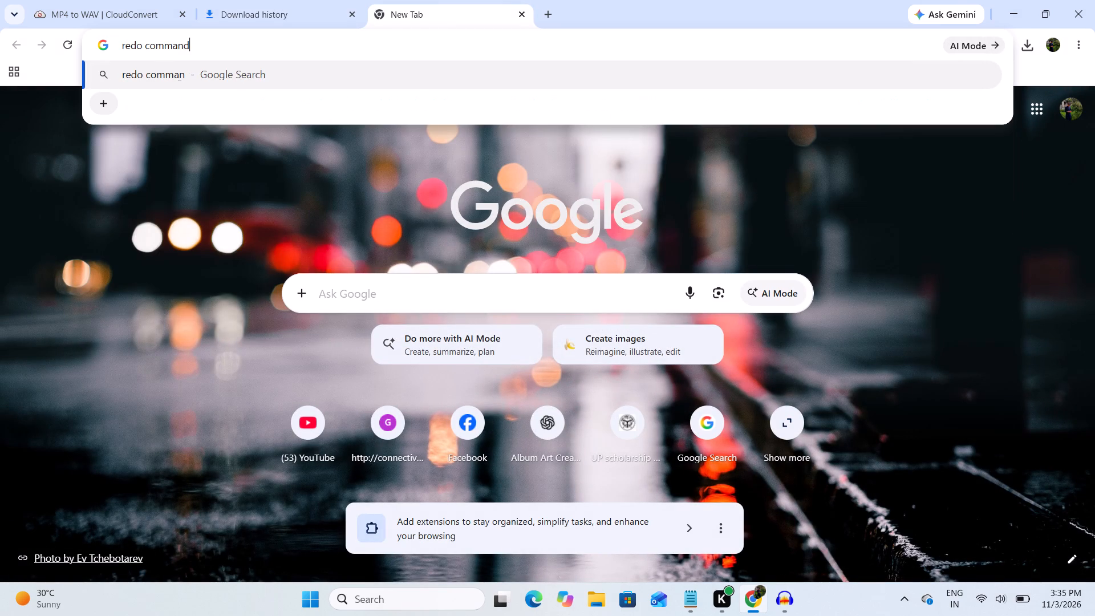
{"action": "key", "text": "Return"}
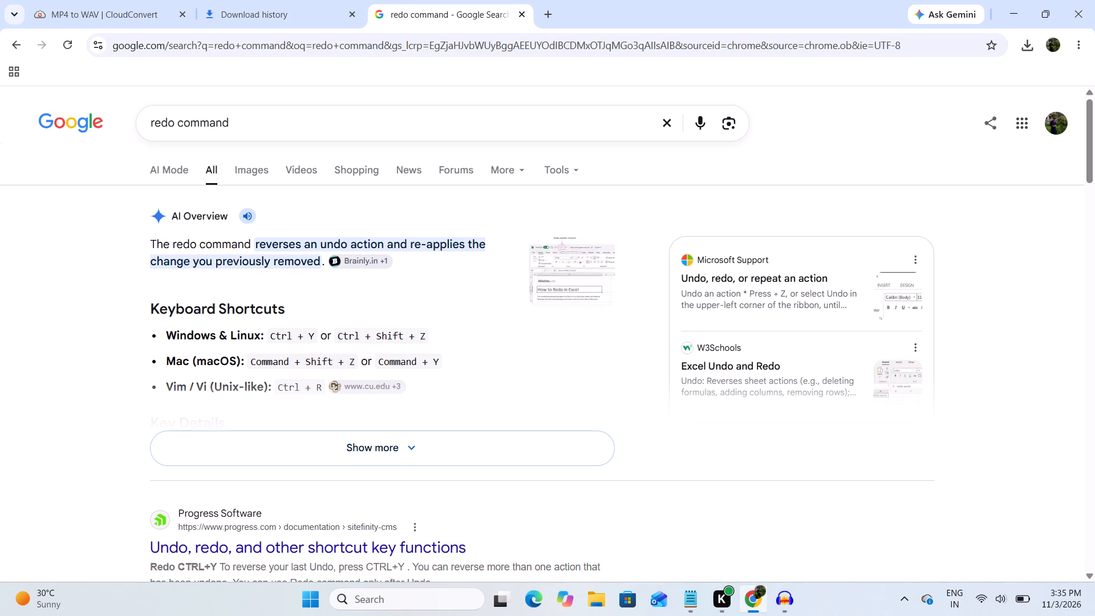
Return to Audacity and redo one undone action to bring back the imported Kaba dikha de.m4a track.
{"action": "left_click", "coordinate": [1016, 10]}
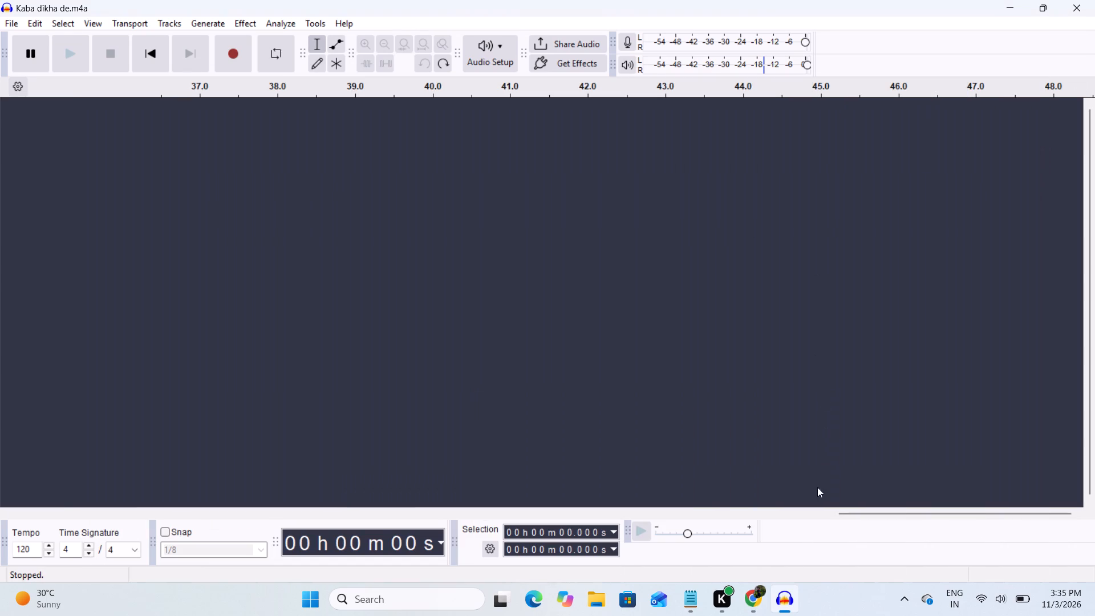
{"action": "key", "text": "ctrl+y"}
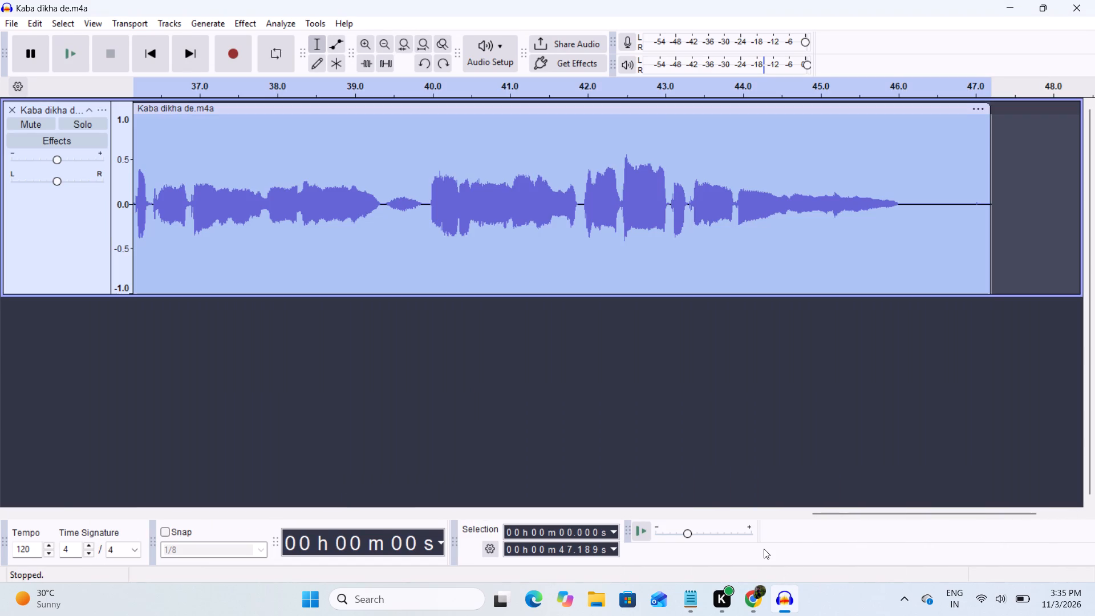
{"action": "scroll", "coordinate": [576, 448], "scroll_direction": "down", "scroll_amount": 1}
{"action": "scroll", "coordinate": [639, 427], "scroll_direction": "up", "scroll_amount": 1}
Play the unprocessed Kaba dikha de.m4a track from its beginning and look over its waveform for noise.
{"action": "left_click_drag", "start_coordinate": [906, 518], "coordinate": [206, 495]}
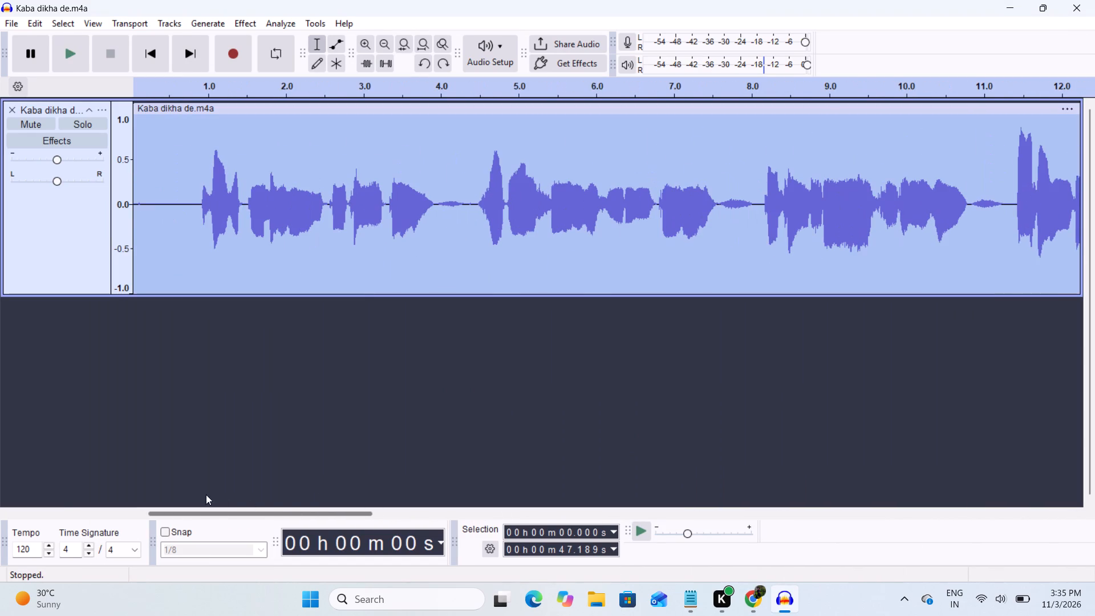
{"action": "left_click_drag", "start_coordinate": [206, 495], "coordinate": [183, 490]}
{"action": "left_click", "coordinate": [151, 86]}
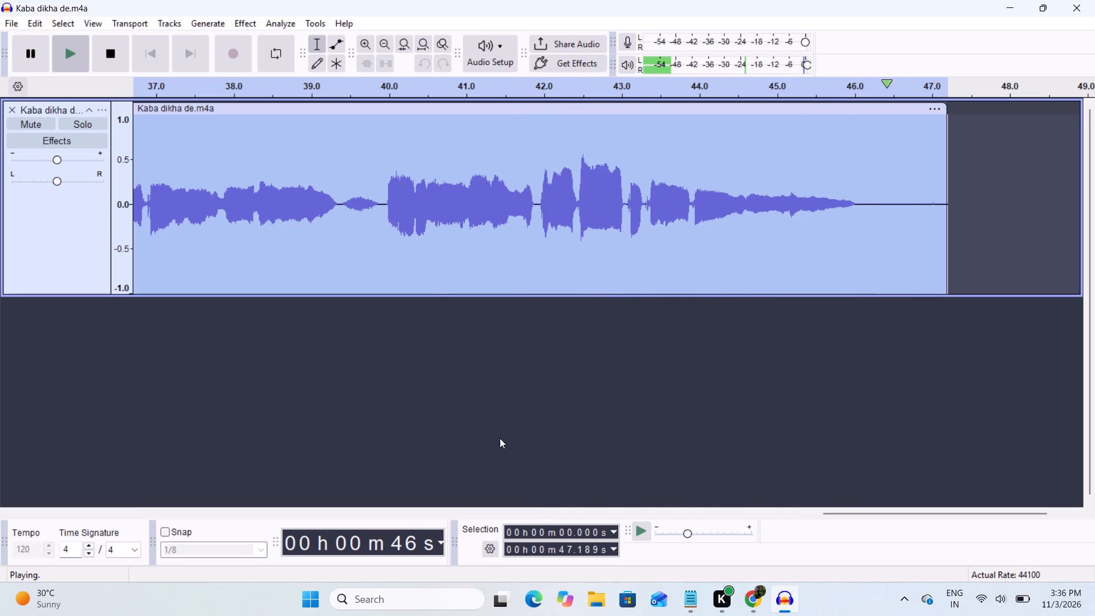
{"action": "left_click_drag", "start_coordinate": [841, 511], "coordinate": [740, 521]}
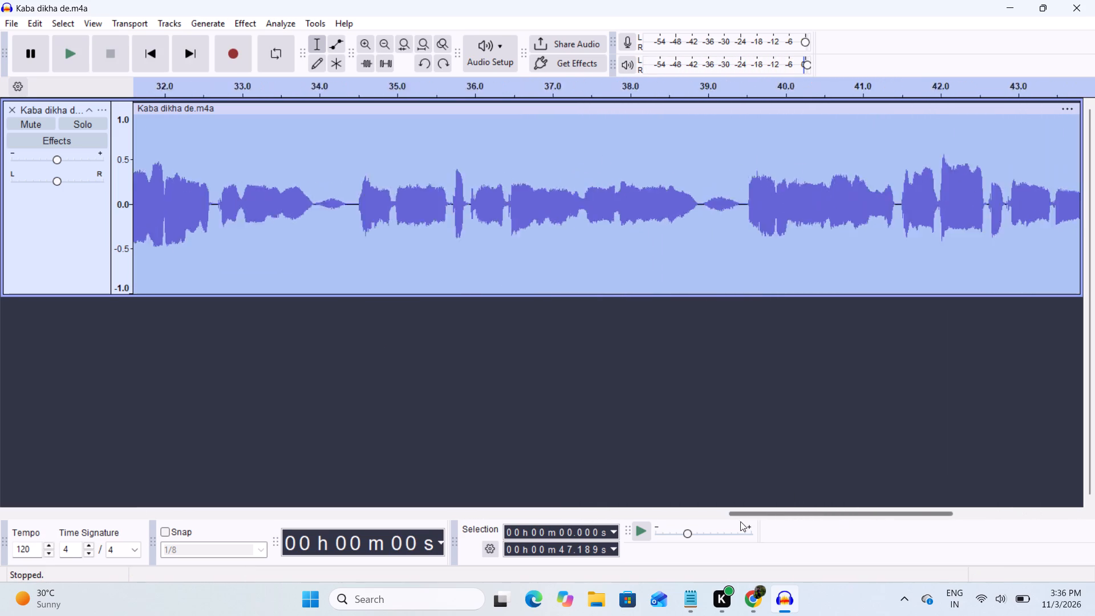
{"action": "left_click_drag", "start_coordinate": [740, 521], "coordinate": [362, 523]}
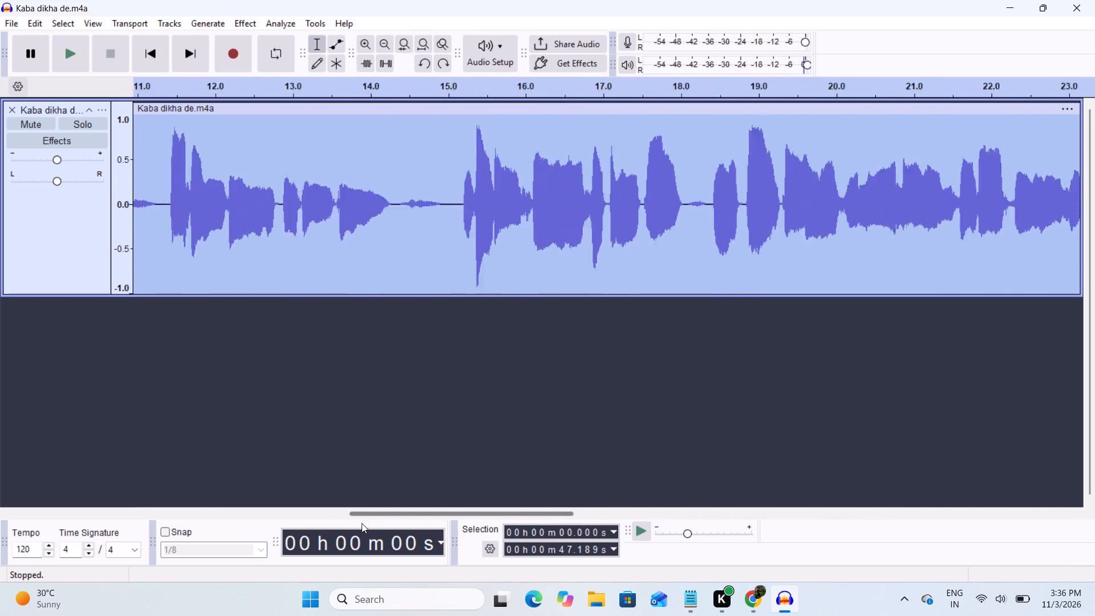
Capture a Noise Reduction profile from the quiet gap between about 39.37 s and 39.89 s of the Kaba dikha de.m4a track.
{"action": "left_click_drag", "start_coordinate": [362, 523], "coordinate": [356, 524]}
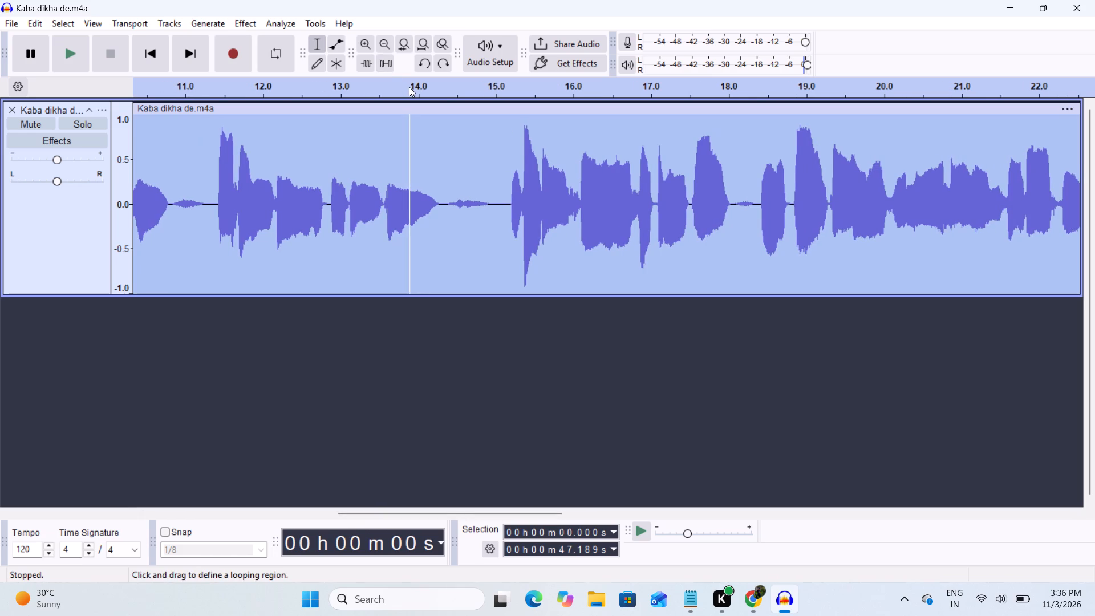
{"action": "left_click_drag", "start_coordinate": [516, 512], "coordinate": [319, 514]}
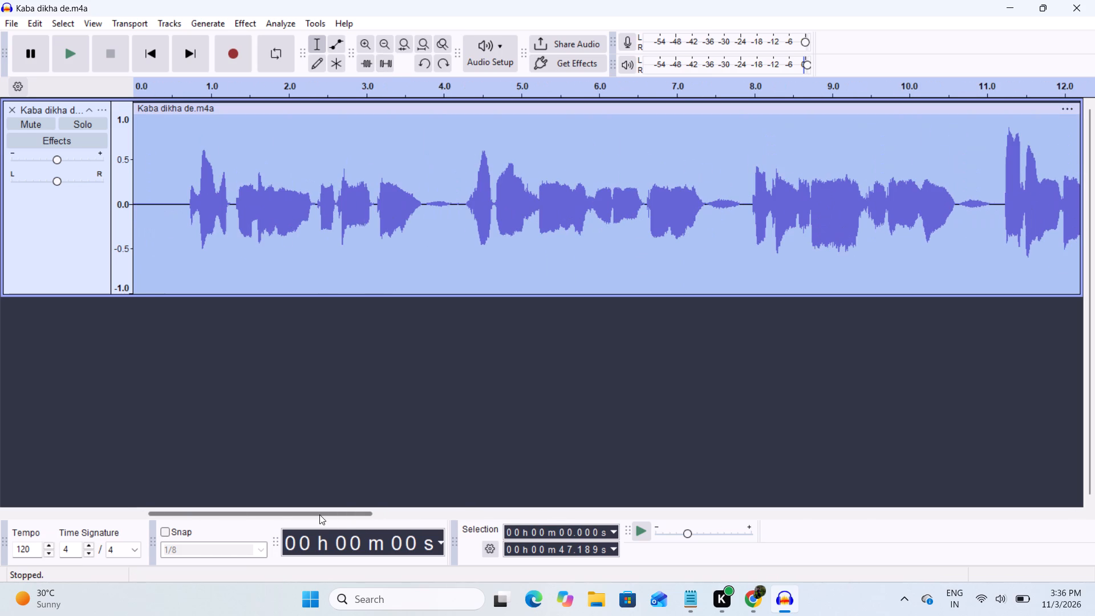
{"action": "left_click_drag", "start_coordinate": [319, 514], "coordinate": [569, 512]}
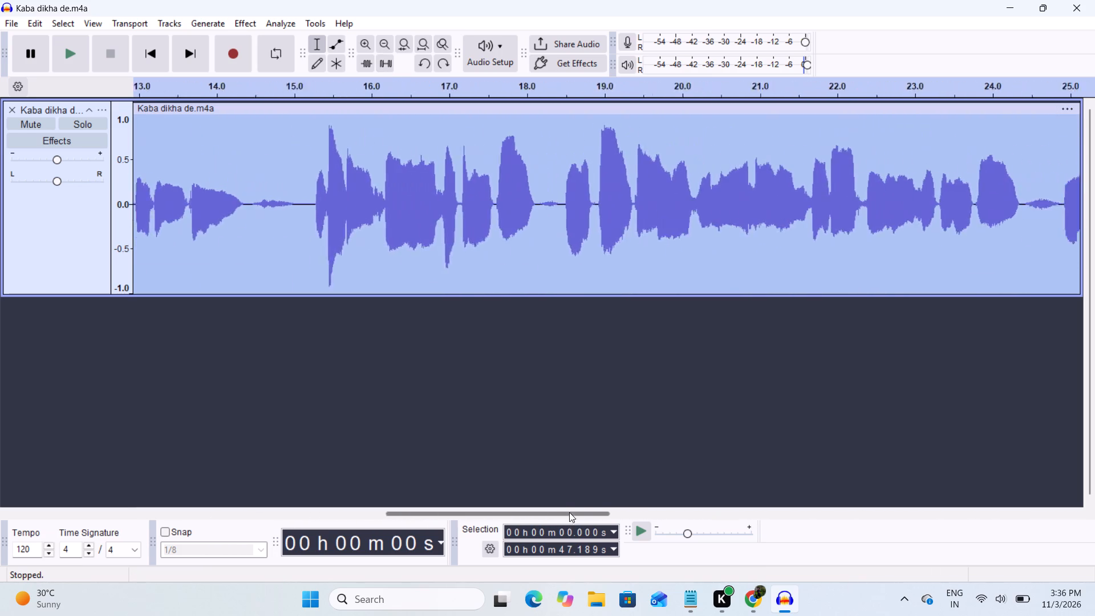
{"action": "left_click_drag", "start_coordinate": [569, 512], "coordinate": [894, 455]}
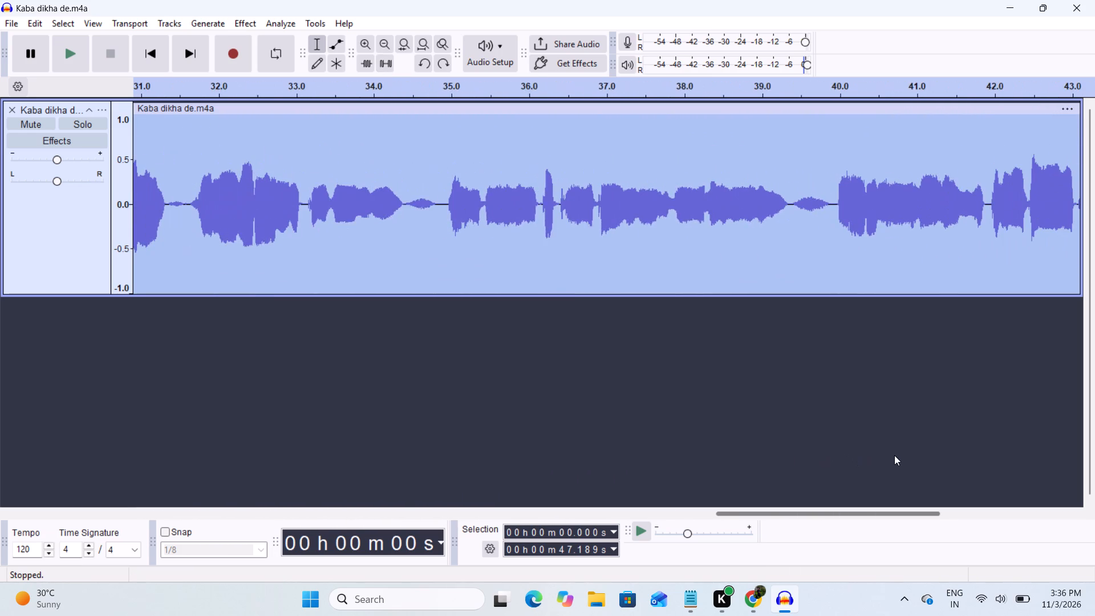
{"action": "left_click_drag", "start_coordinate": [894, 455], "coordinate": [908, 449]}
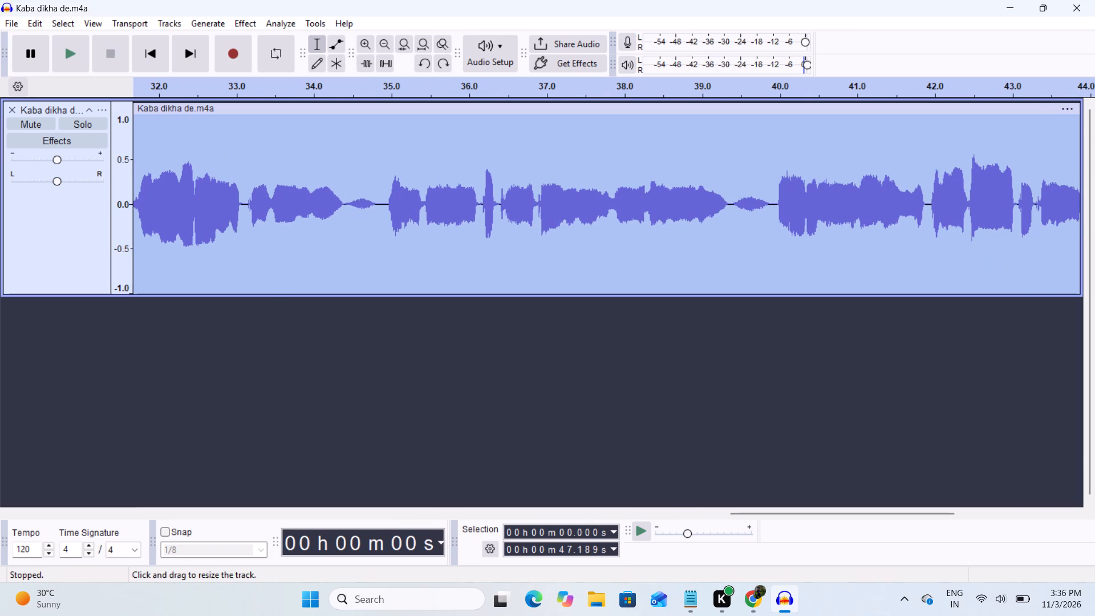
{"action": "left_click", "coordinate": [701, 84]}
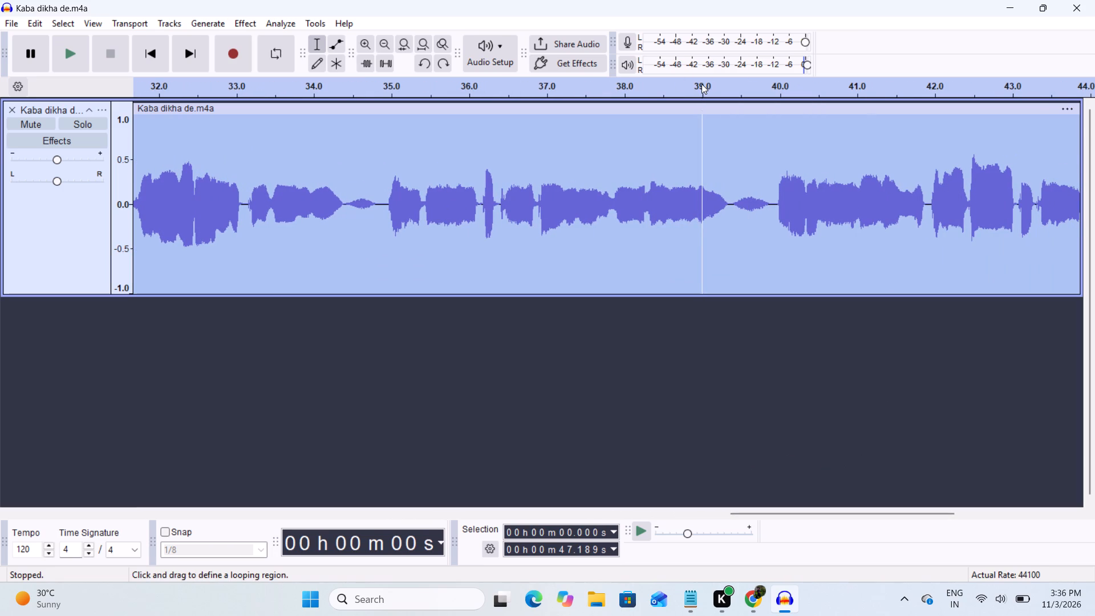
{"action": "key", "text": "space"}
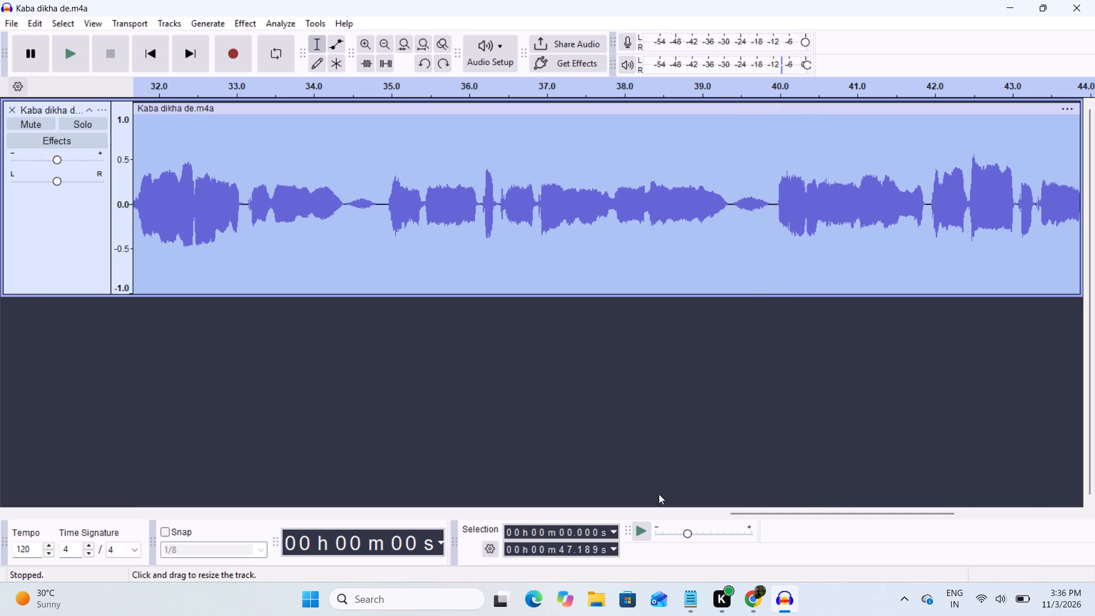
{"action": "left_click", "coordinate": [367, 43]}
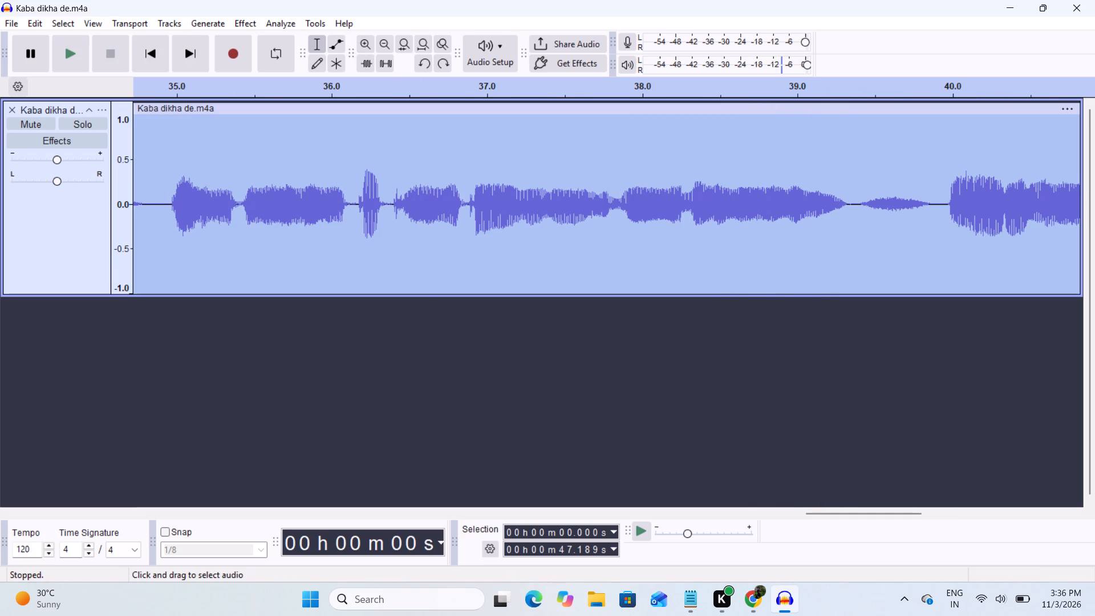
{"action": "left_click_drag", "start_coordinate": [934, 205], "coordinate": [855, 227]}
{"action": "left_click", "coordinate": [855, 227]}
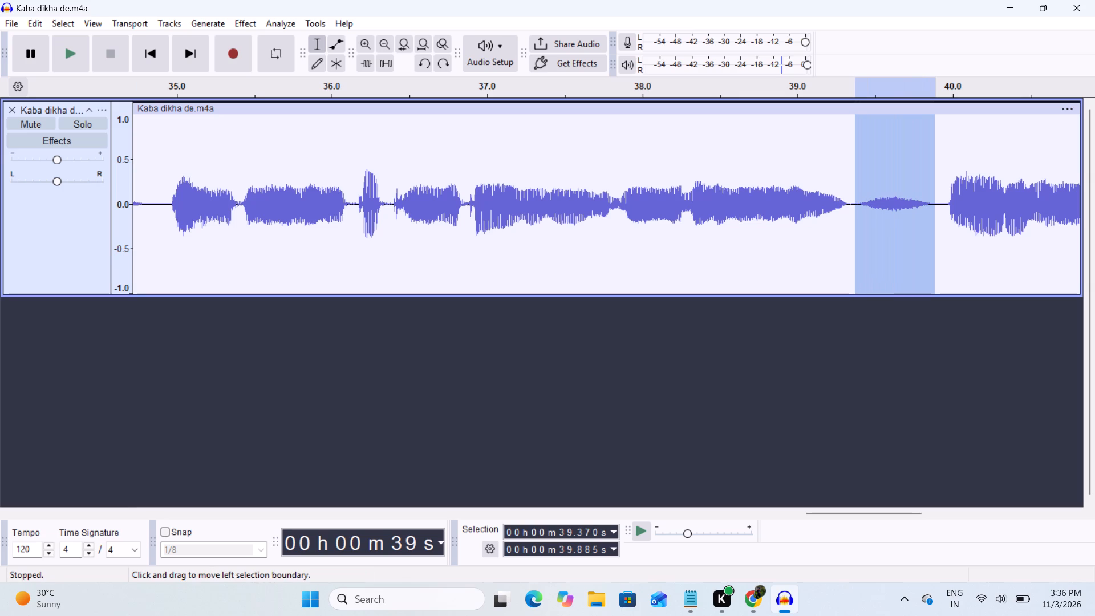
{"action": "left_click", "coordinate": [241, 25]}
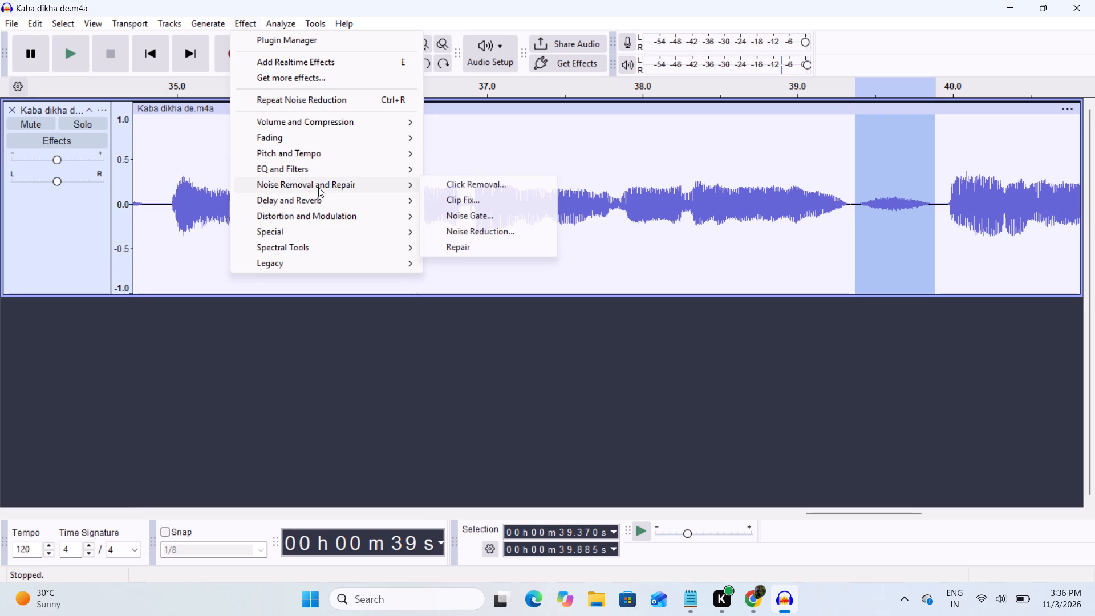
{"action": "left_click", "coordinate": [457, 231]}
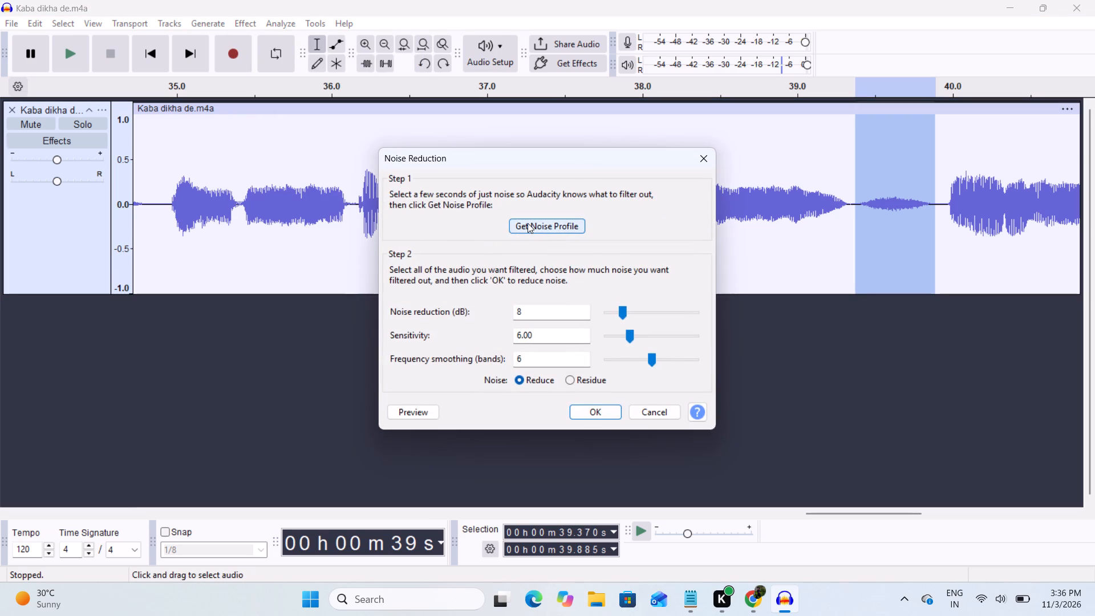
{"action": "left_click", "coordinate": [528, 223]}
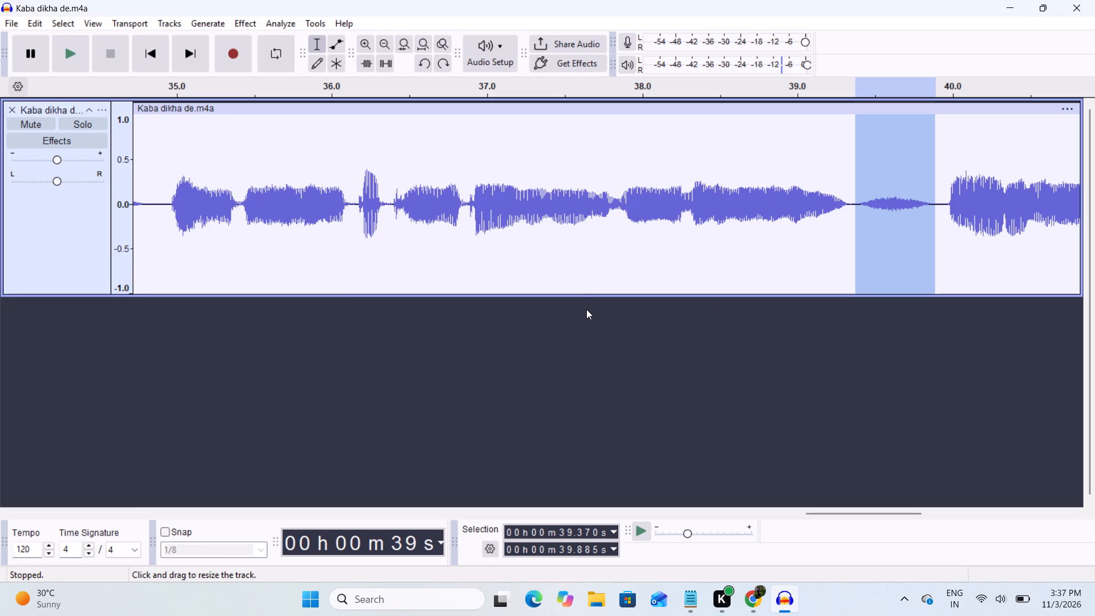
Select the whole track and repeat Noise Reduction on it with the last-used settings.
{"action": "key", "text": "ctrl+a"}
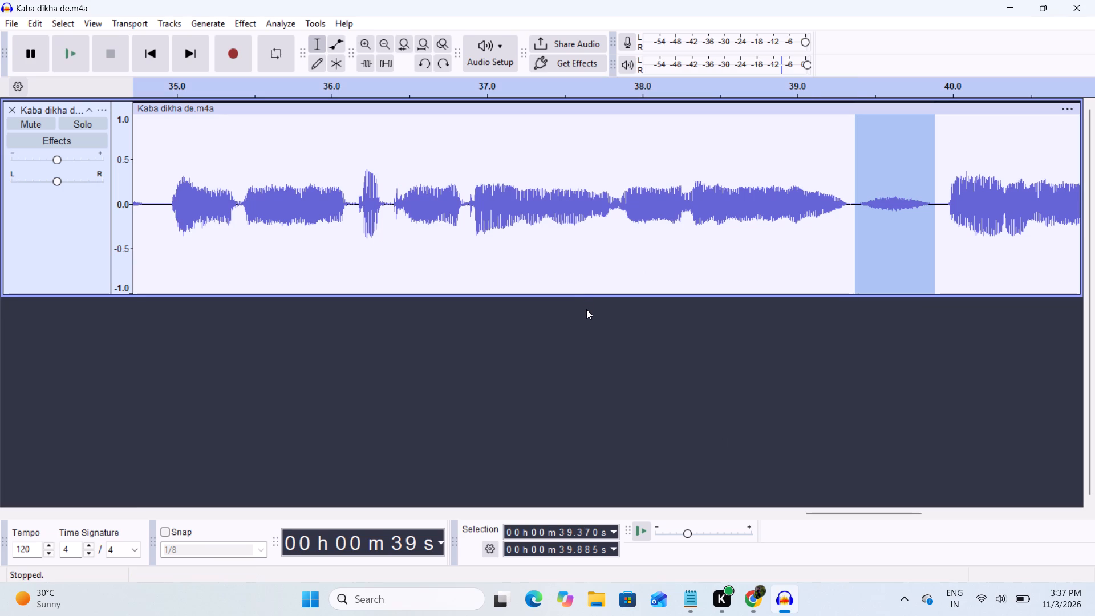
{"action": "key", "text": "ctrl+r"}
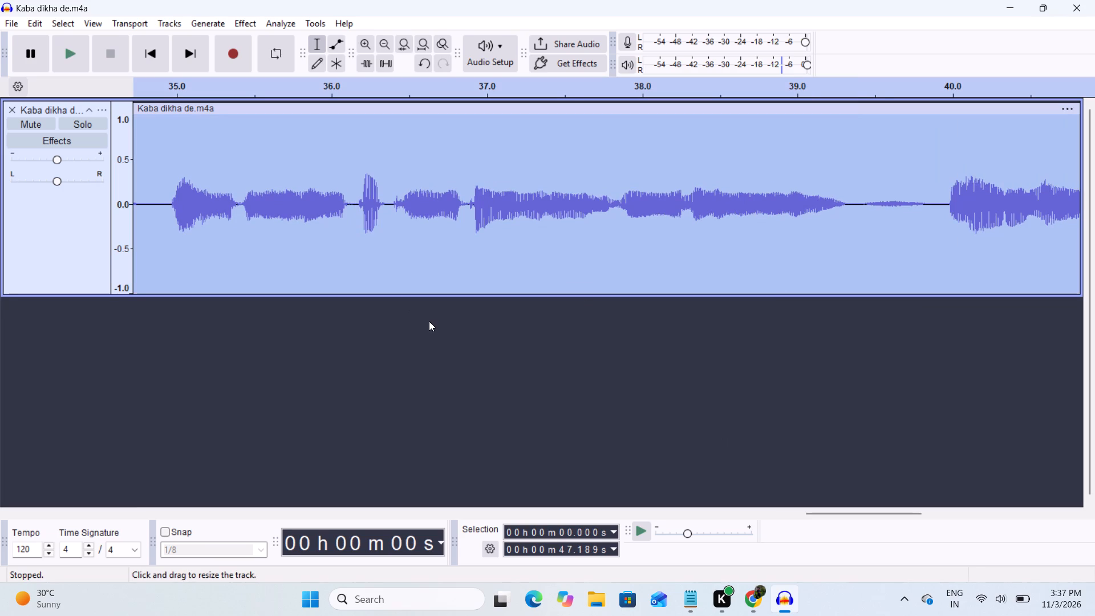
Play the noise-reduced track from its beginning to about 25 s to check the result.
{"action": "key", "text": "space"}
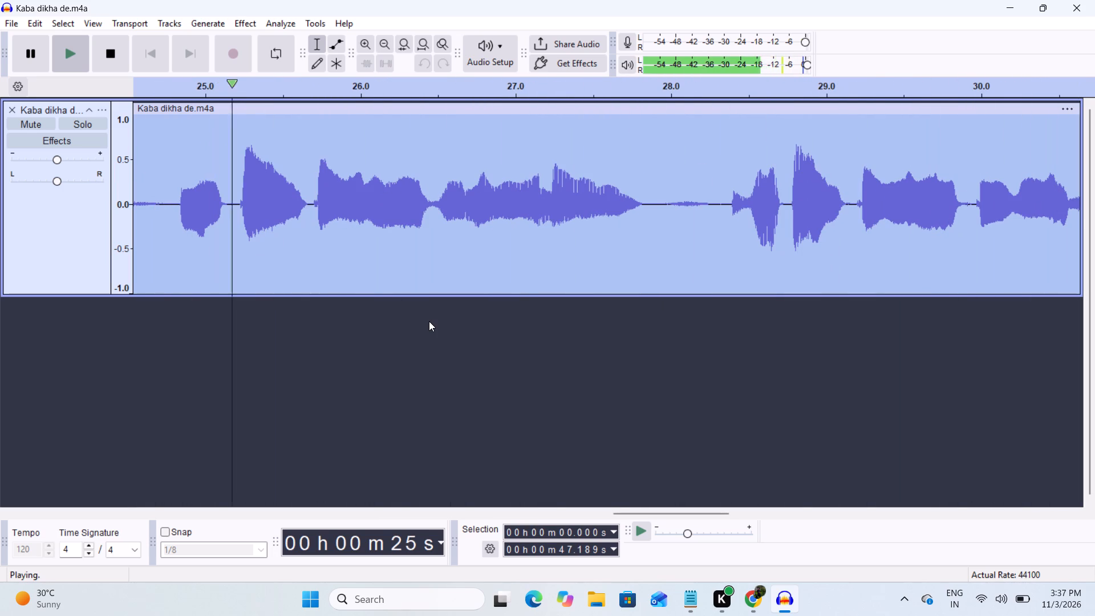
{"action": "key", "text": "space"}
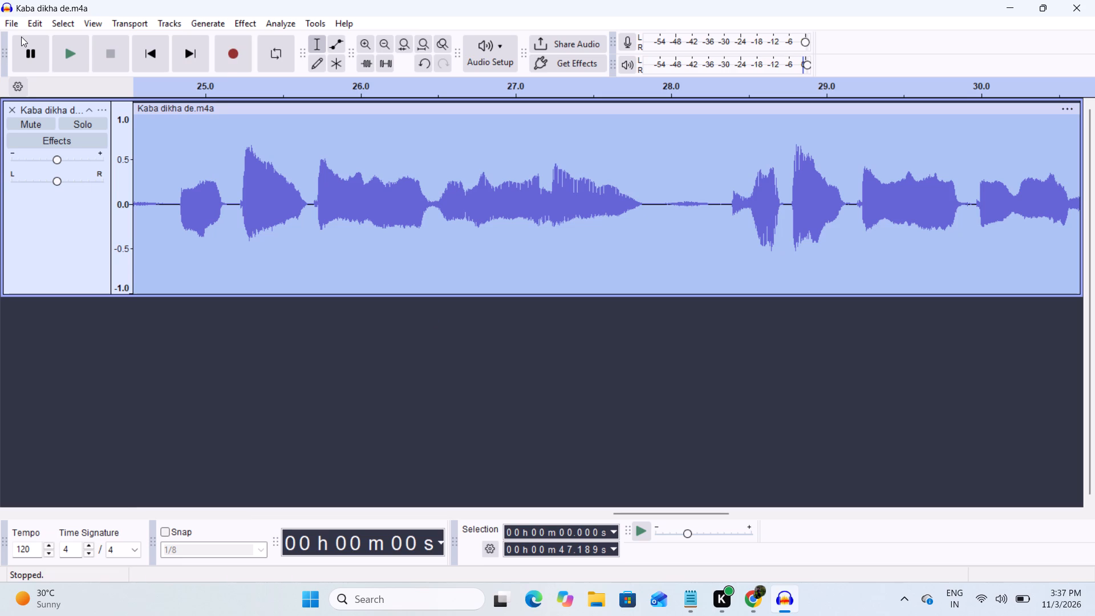
Export the entire project to the Desktop as a WAV file named "Kaba dikha de maula.wav".
{"action": "left_click", "coordinate": [16, 27]}
{"action": "left_click", "coordinate": [84, 168]}
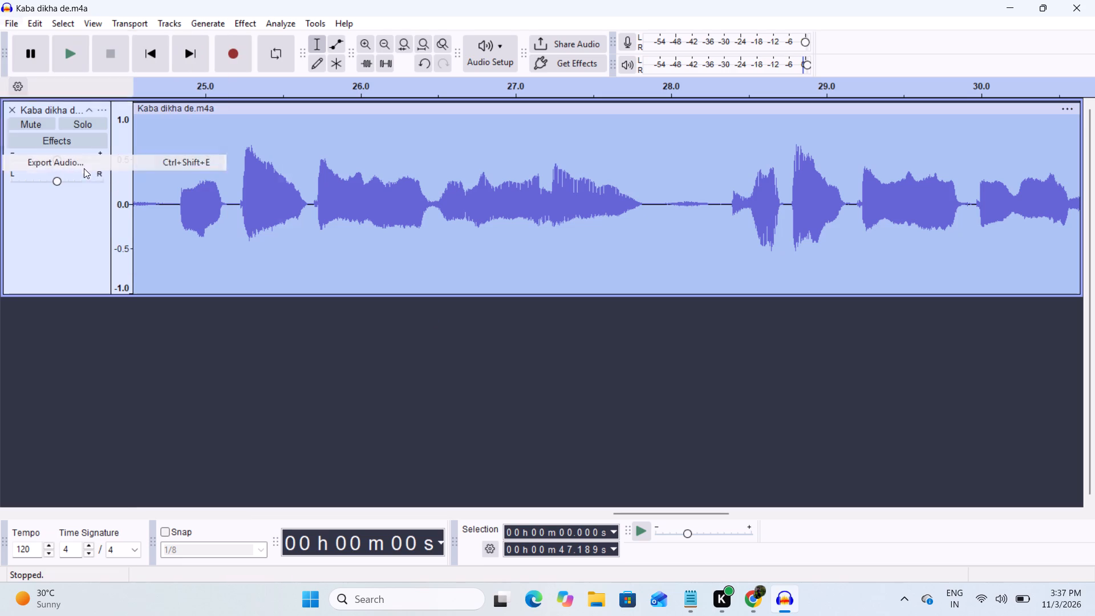
{"action": "left_click", "coordinate": [615, 440]}
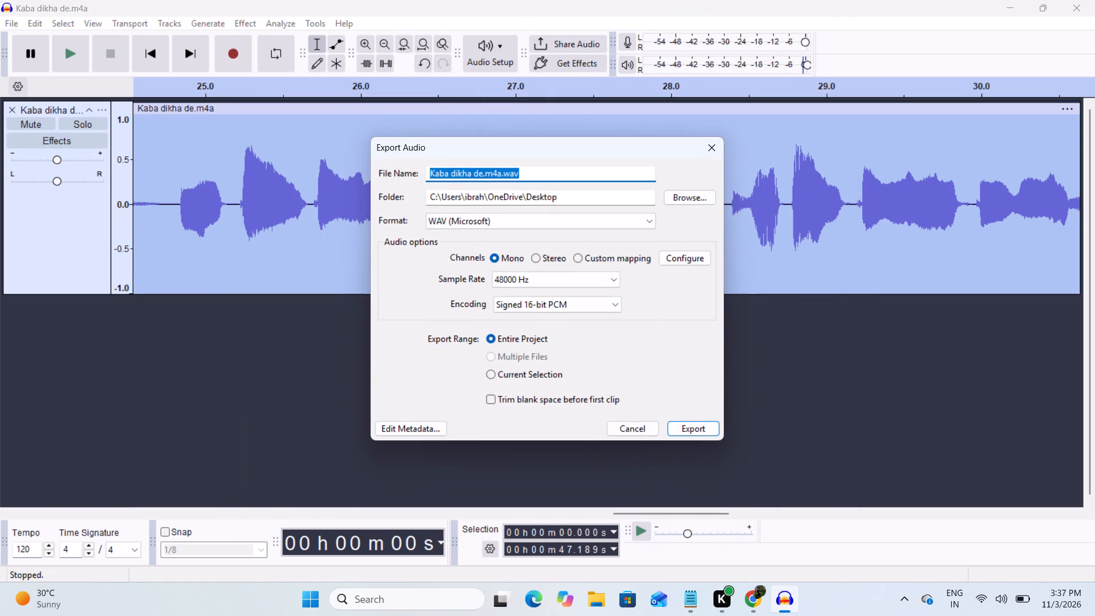
{"action": "left_click", "coordinate": [482, 173]}
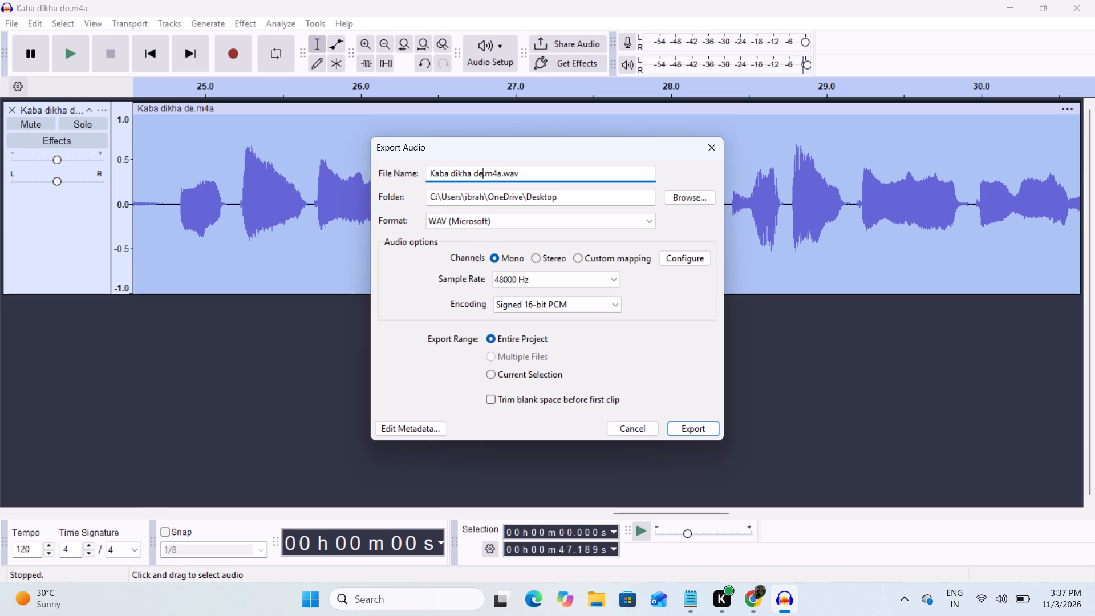
{"action": "left_click_drag", "start_coordinate": [500, 172], "coordinate": [482, 186]}
{"action": "key", "text": "space"}
{"action": "type", "text": "maul"}
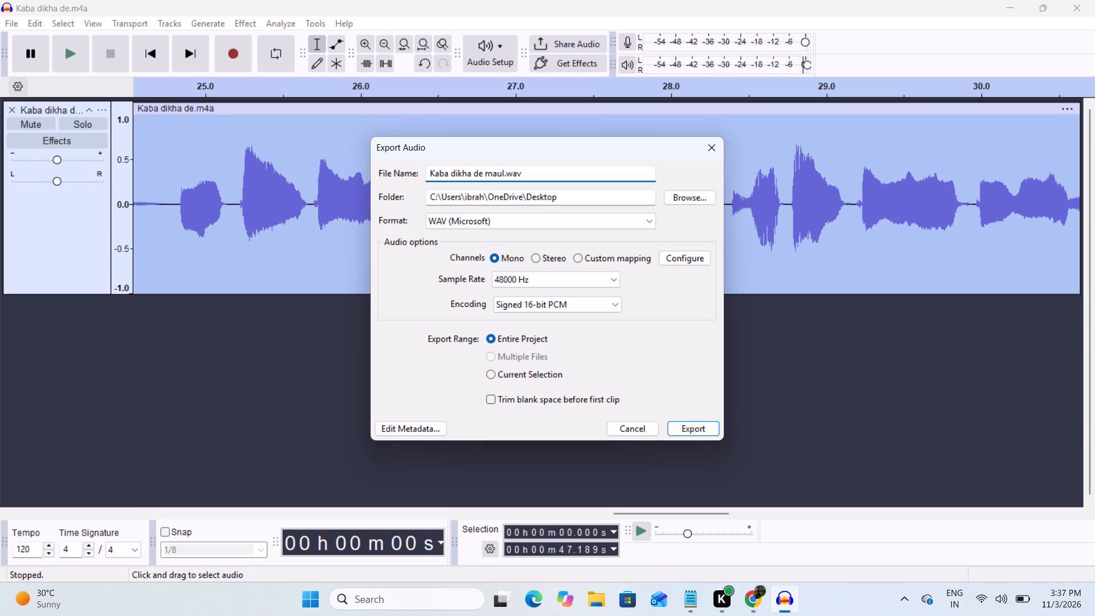
{"action": "key", "text": "a"}
{"action": "left_click", "coordinate": [680, 427]}
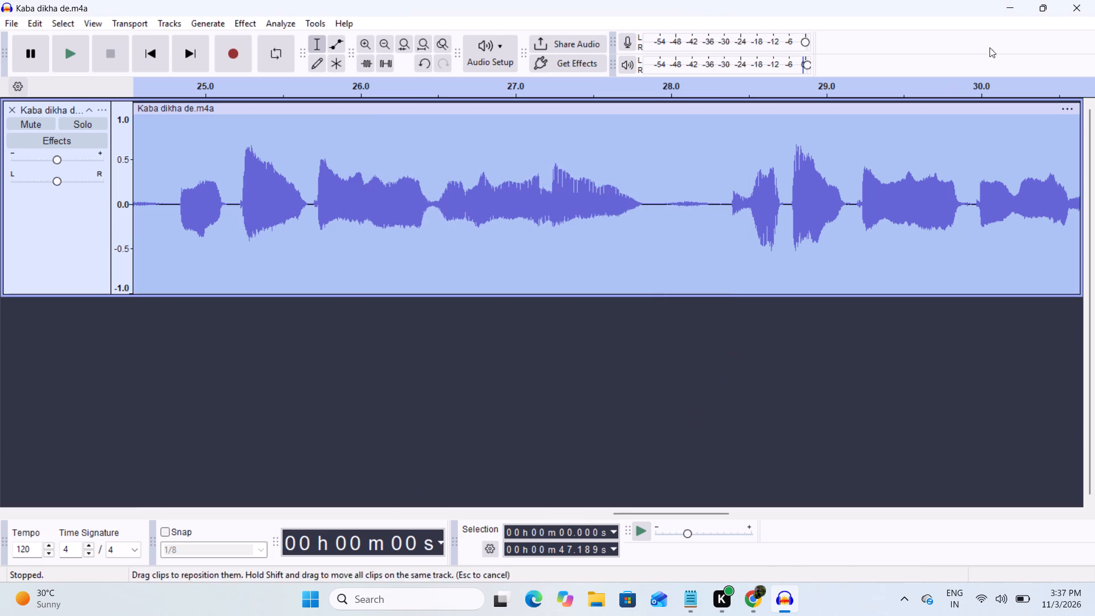
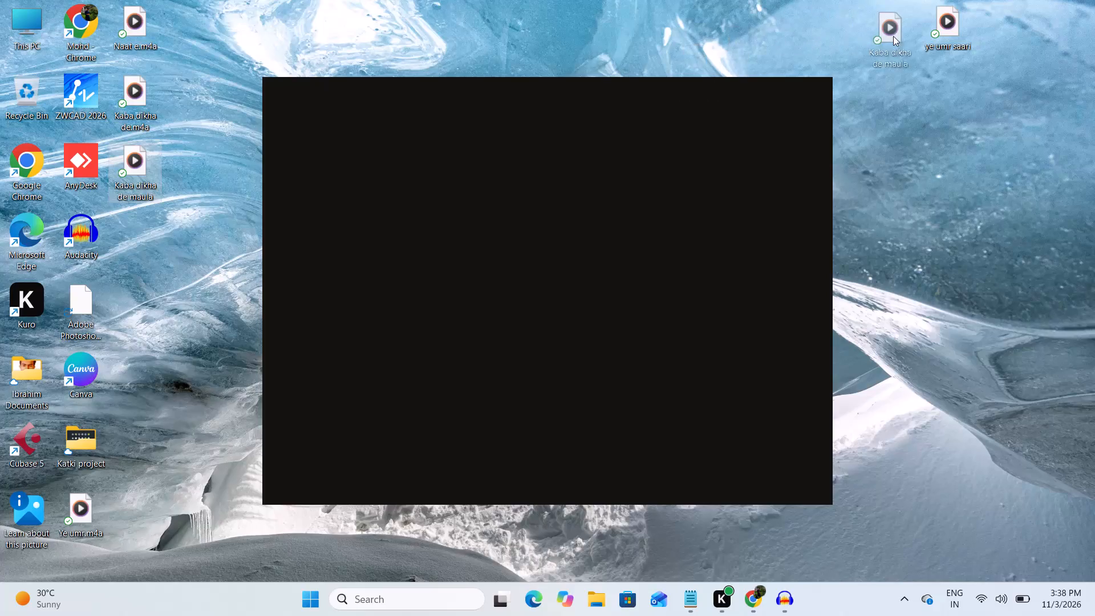
Open a new empty project in Audacity and close the Kaba dikha de.m4a project without saving it.
{"action": "left_click", "coordinate": [923, 132]}
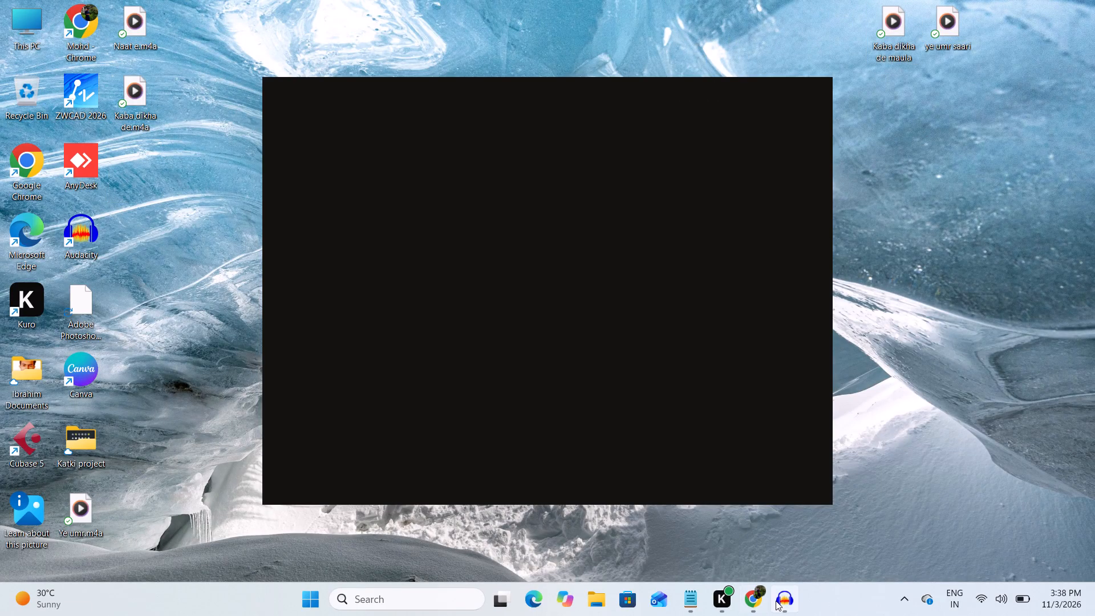
{"action": "left_click", "coordinate": [779, 601]}
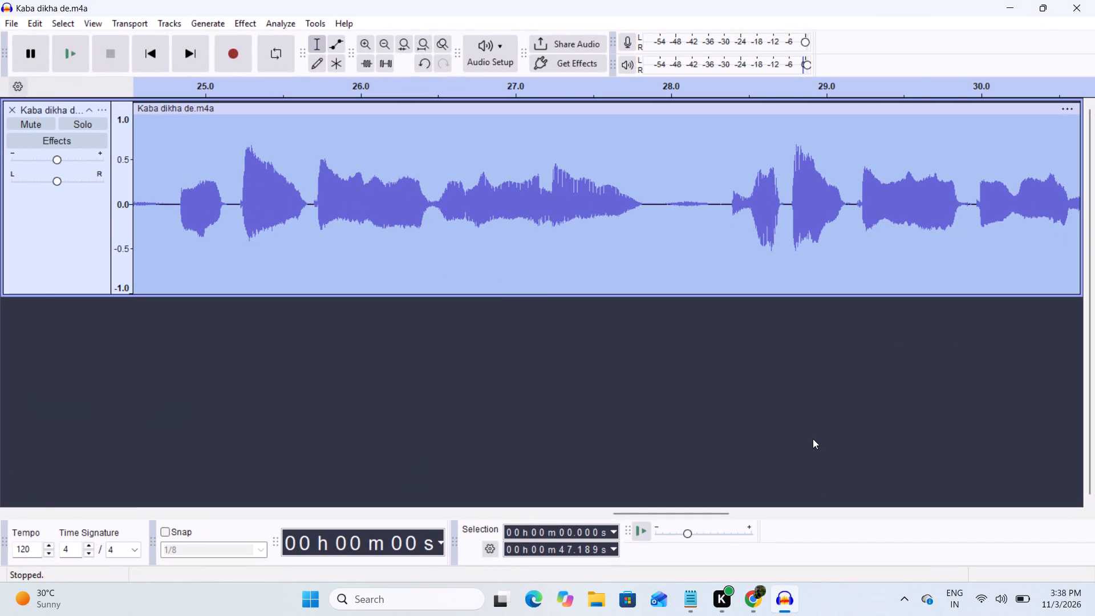
{"action": "key", "text": "ctrl+n"}
{"action": "left_click", "coordinate": [1044, 0]}
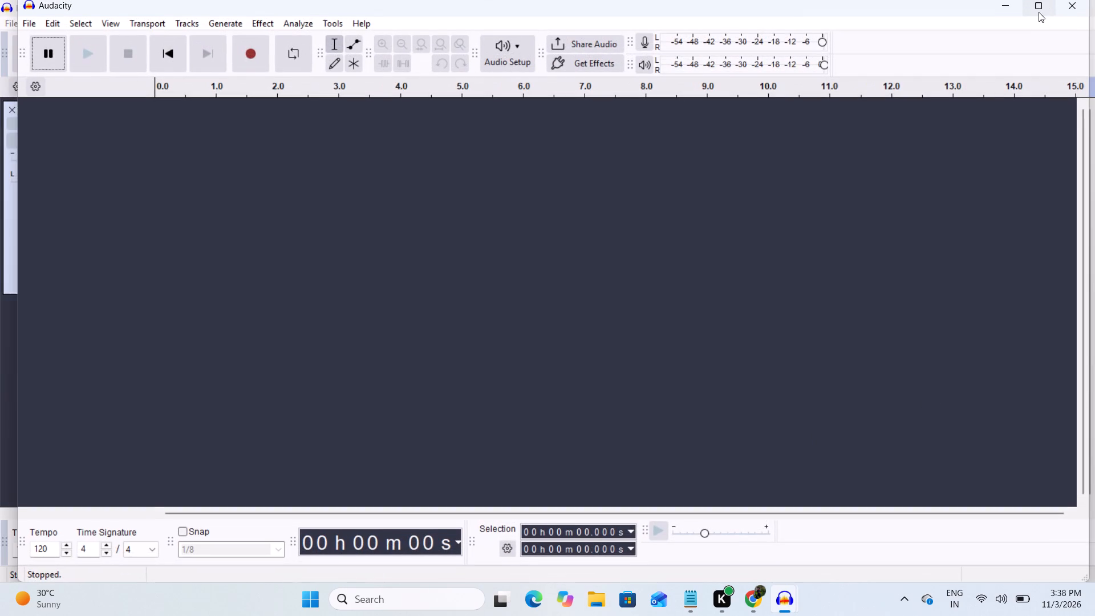
{"action": "left_click_drag", "start_coordinate": [783, 3], "coordinate": [761, 124]}
{"action": "left_click", "coordinate": [1094, 0]}
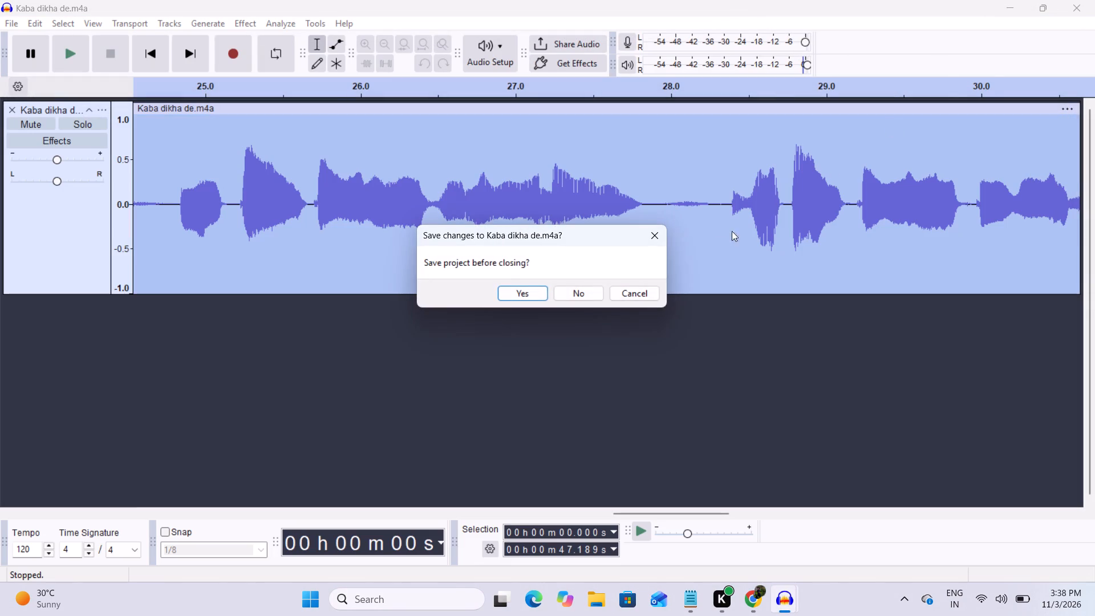
{"action": "left_click", "coordinate": [578, 296]}
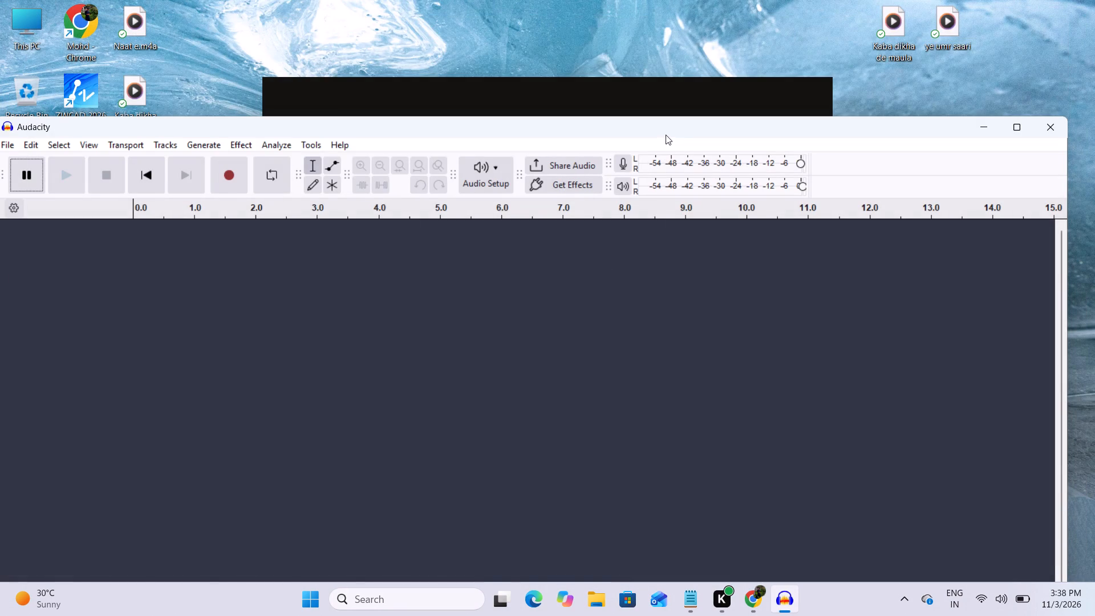
Import Naat e.m4a from the Downloads folder into the empty project and maximize the project window.
{"action": "left_click_drag", "start_coordinate": [665, 128], "coordinate": [851, 43]}
{"action": "double_click", "coordinate": [25, 20]}
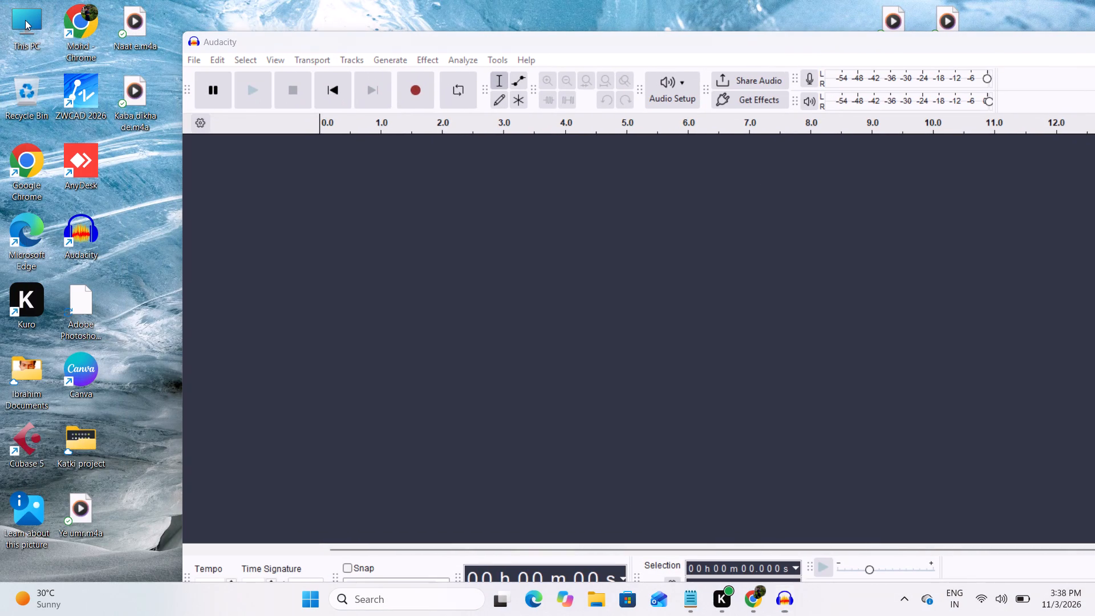
{"action": "scroll", "coordinate": [60, 271], "scroll_direction": "up", "scroll_amount": 2}
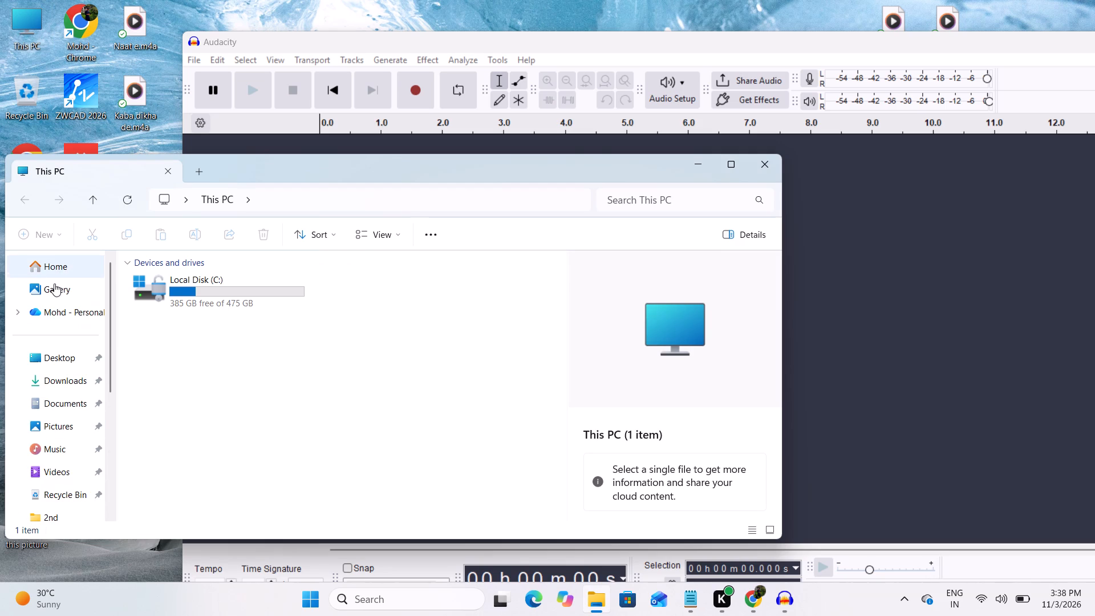
{"action": "left_click", "coordinate": [52, 378]}
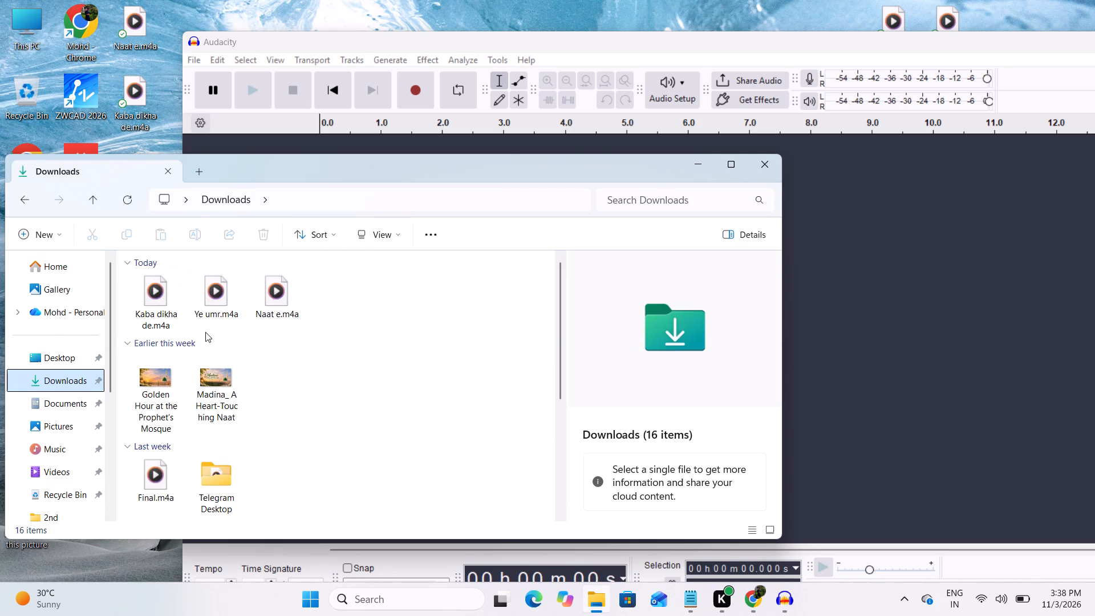
{"action": "left_click_drag", "start_coordinate": [279, 165], "coordinate": [297, 208]}
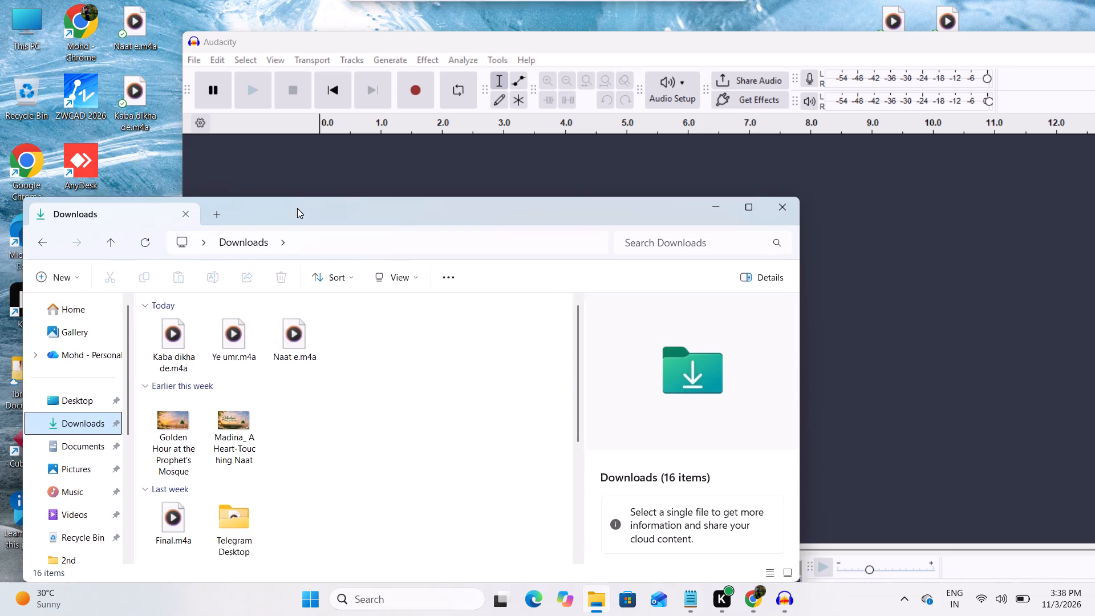
{"action": "left_click_drag", "start_coordinate": [297, 208], "coordinate": [319, 287]}
{"action": "left_click_drag", "start_coordinate": [319, 414], "coordinate": [299, 211]}
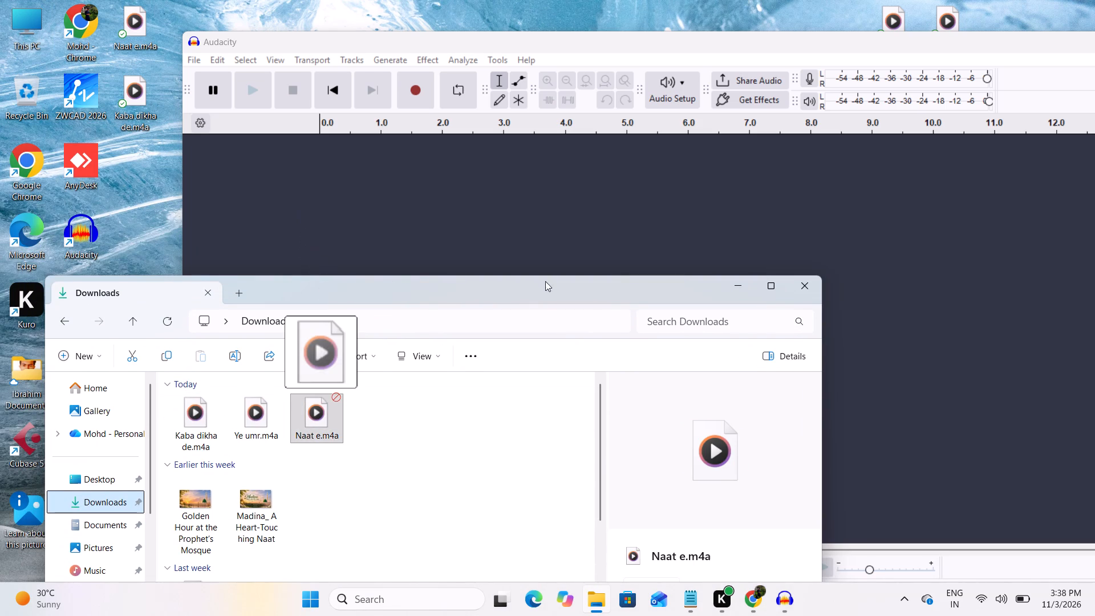
{"action": "left_click", "coordinate": [145, 289]}
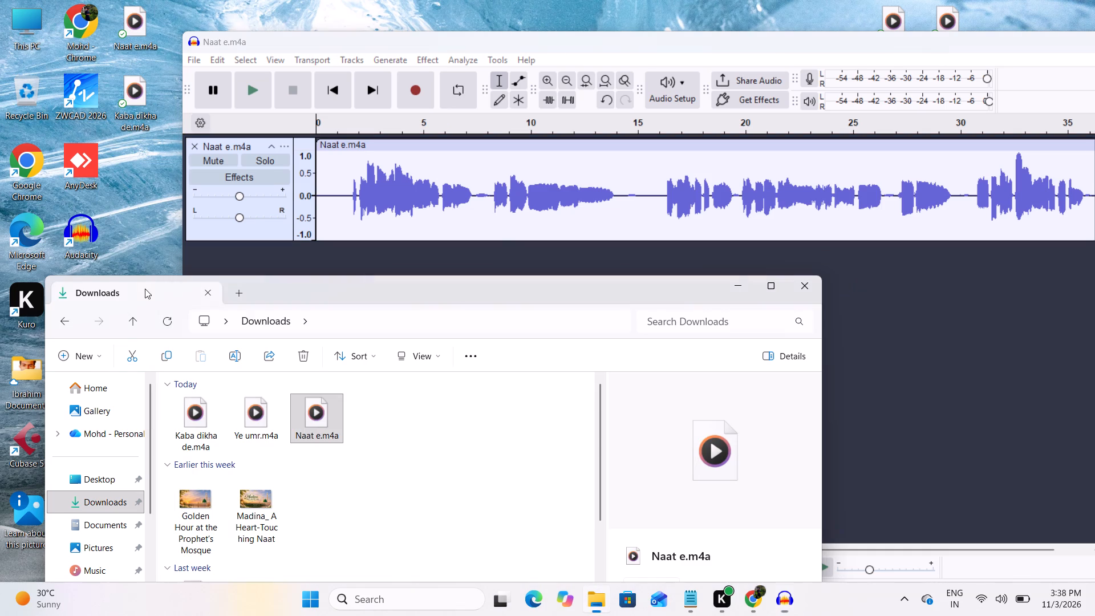
{"action": "left_click", "coordinate": [806, 289]}
{"action": "double_click", "coordinate": [1012, 43]}
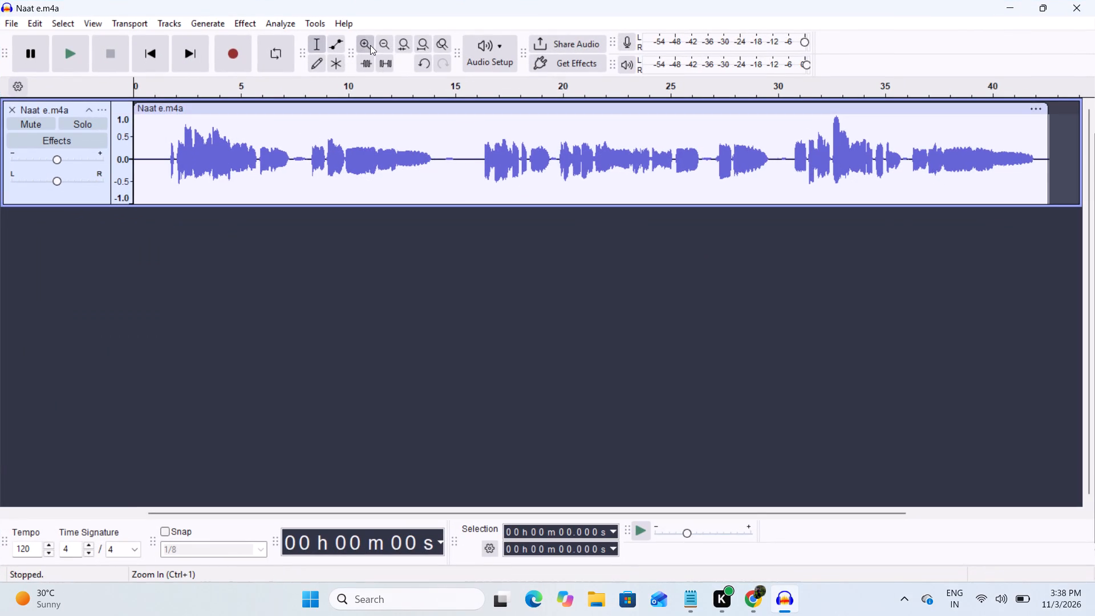
Enlarge the Naat e.m4a track and play it from its beginning to about 42 s, marking the gap between about 14.27 s and 15.04 s.
{"action": "left_click", "coordinate": [370, 45]}
{"action": "left_click_drag", "start_coordinate": [443, 207], "coordinate": [438, 242]}
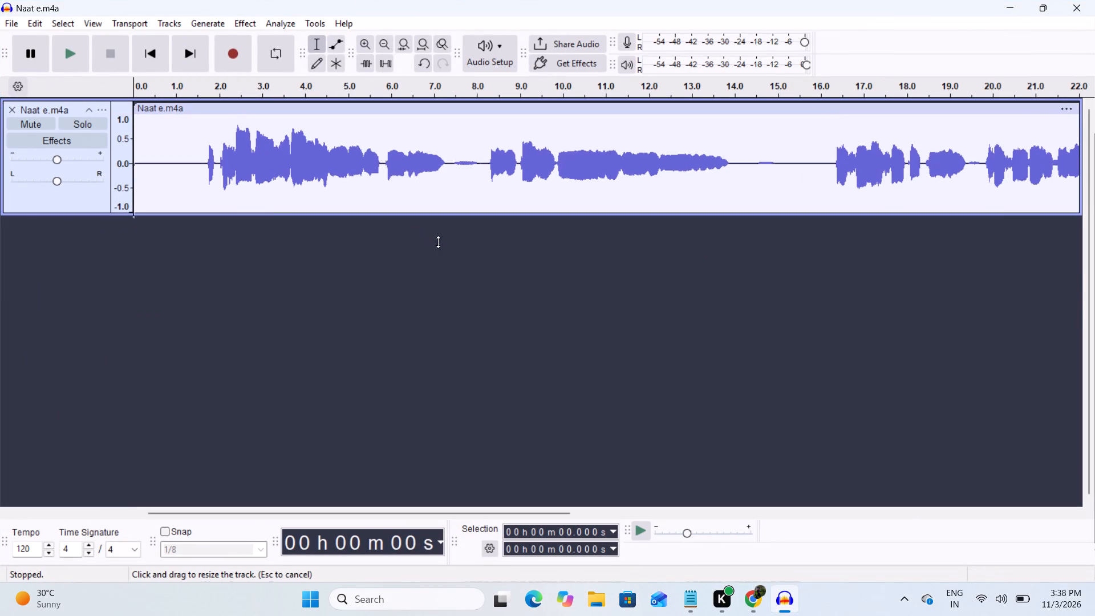
{"action": "left_click_drag", "start_coordinate": [438, 242], "coordinate": [432, 322]}
{"action": "left_click", "coordinate": [371, 43]}
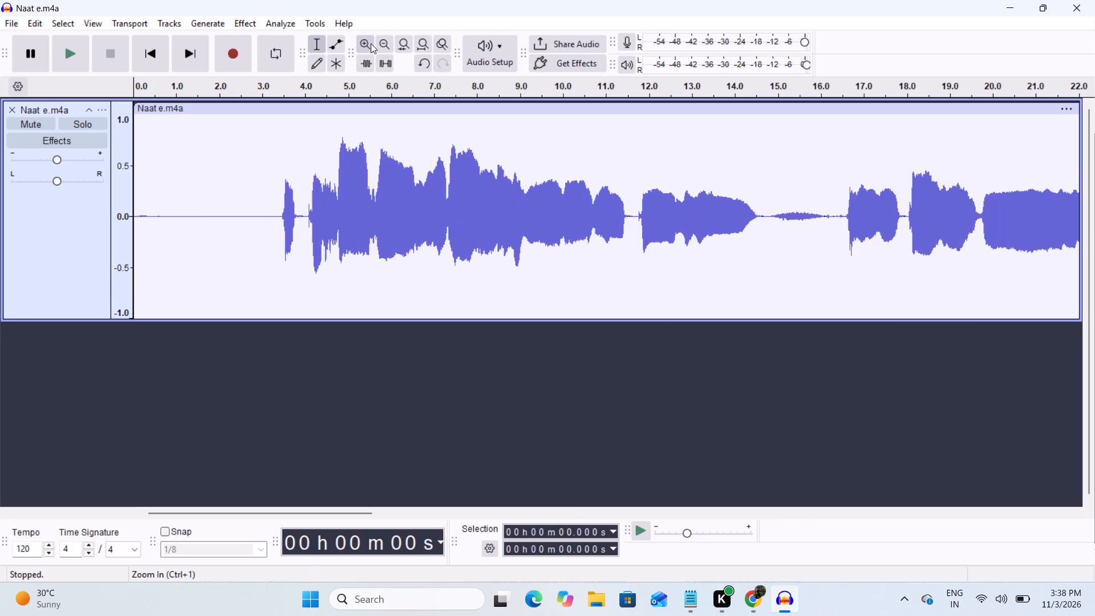
{"action": "left_click", "coordinate": [142, 79]}
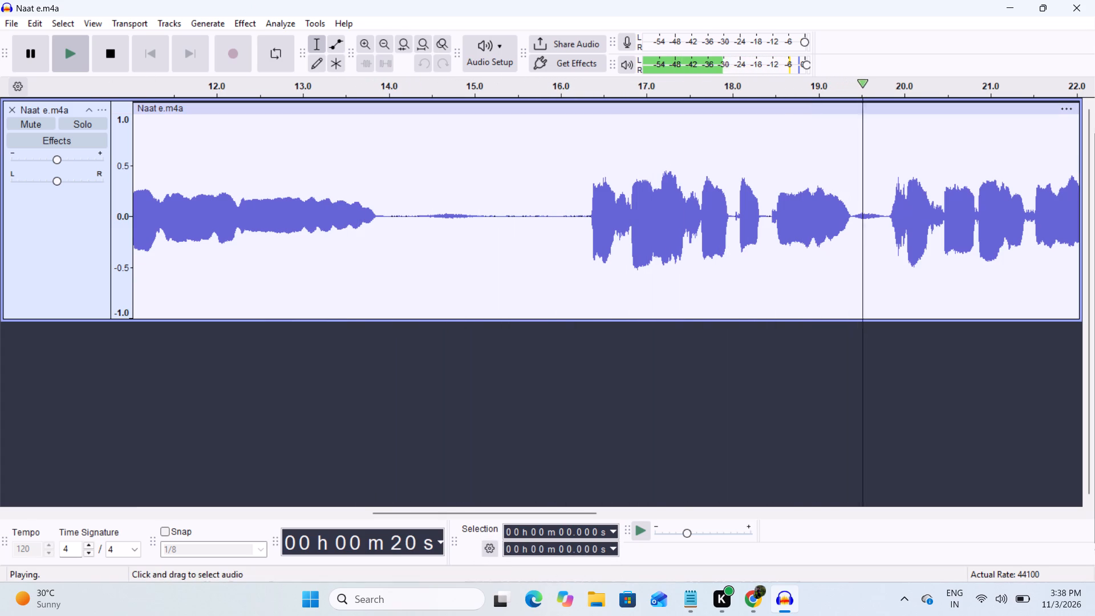
{"action": "left_click_drag", "start_coordinate": [478, 217], "coordinate": [412, 237]}
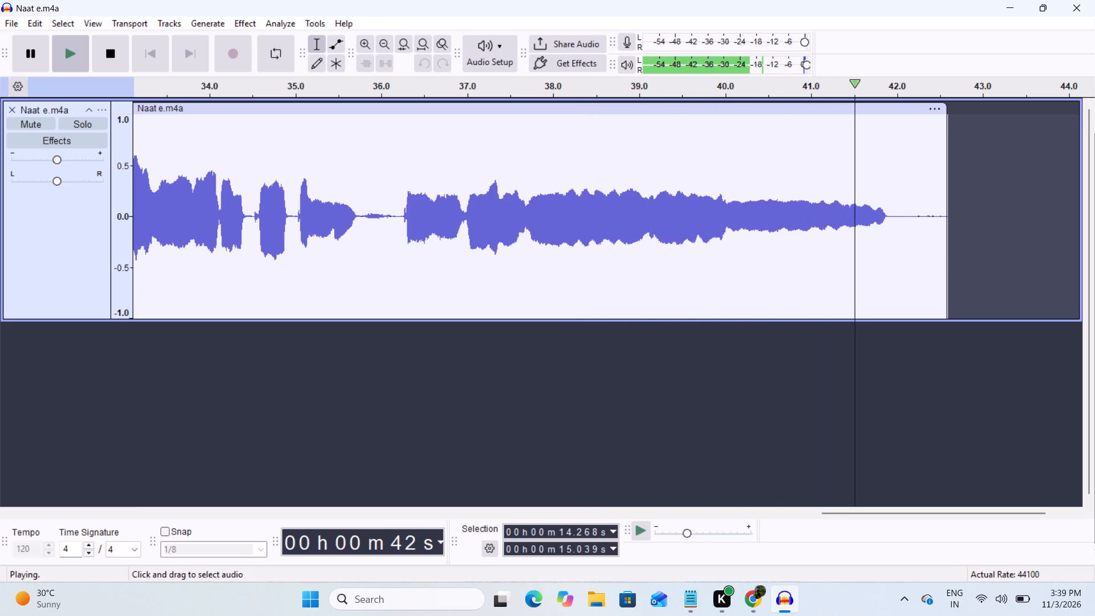
Delete the faint sound in the gap between about 14.29 s and 15.16 s of the Naat e.m4a track.
{"action": "left_click_drag", "start_coordinate": [891, 516], "coordinate": [890, 515]}
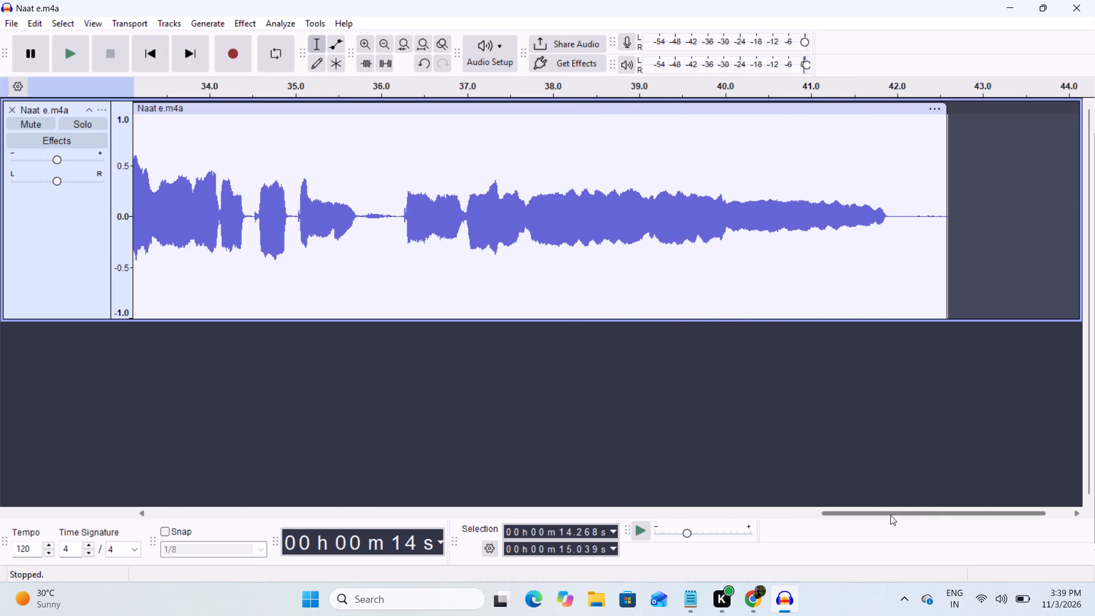
{"action": "left_click_drag", "start_coordinate": [890, 515], "coordinate": [413, 524]}
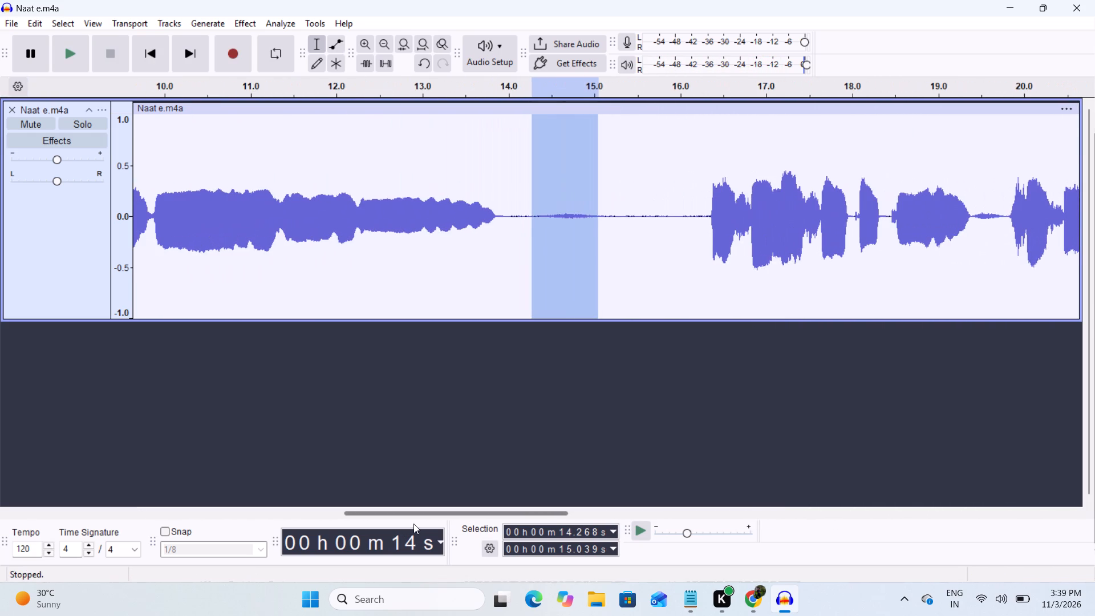
{"action": "left_click_drag", "start_coordinate": [413, 524], "coordinate": [413, 524]}
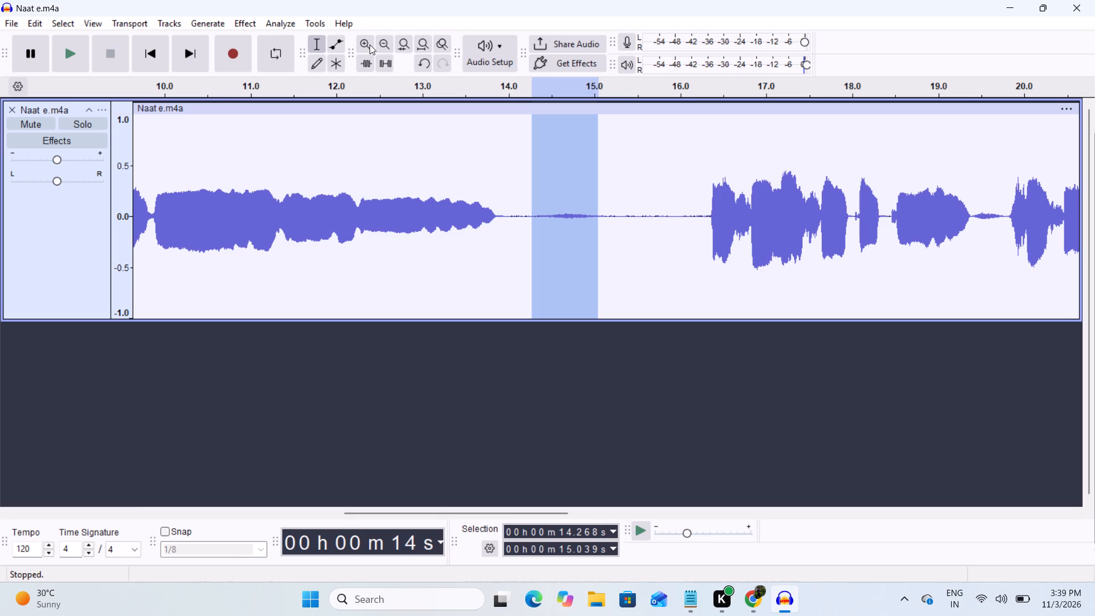
{"action": "left_click", "coordinate": [359, 44]}
{"action": "left_click", "coordinate": [383, 40]}
{"action": "left_click", "coordinate": [383, 40]}
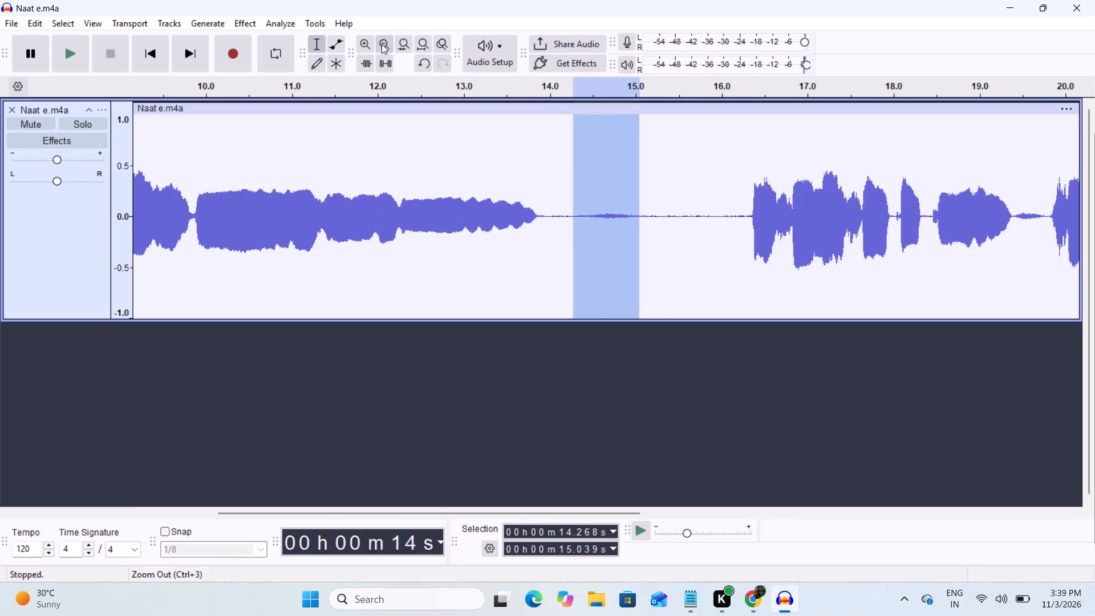
{"action": "left_click", "coordinate": [565, 330]}
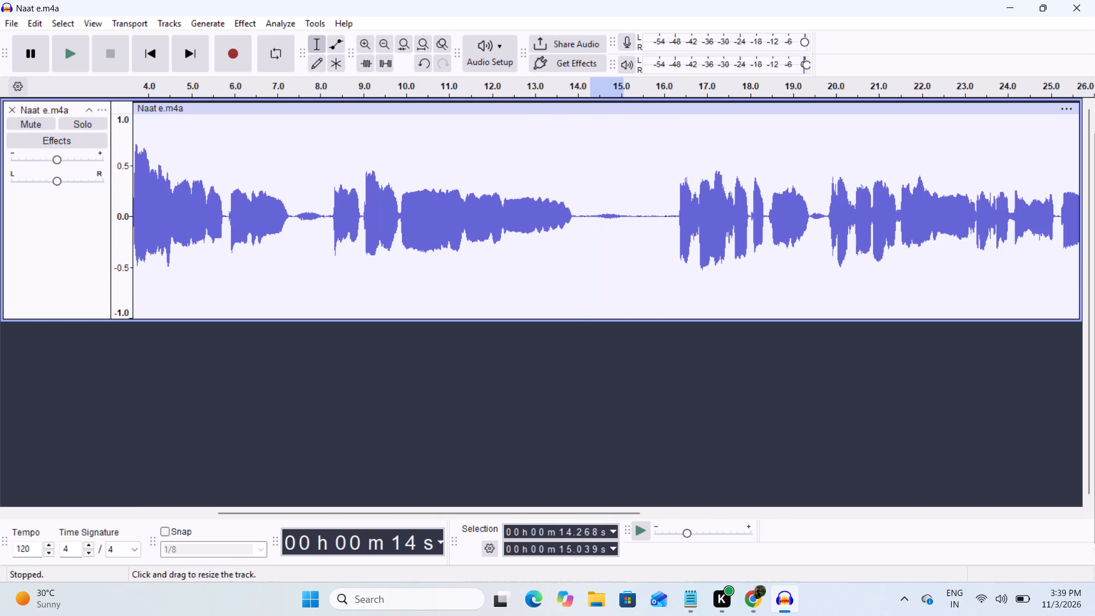
{"action": "left_click_drag", "start_coordinate": [591, 214], "coordinate": [628, 262]}
{"action": "key", "text": "Delete"}
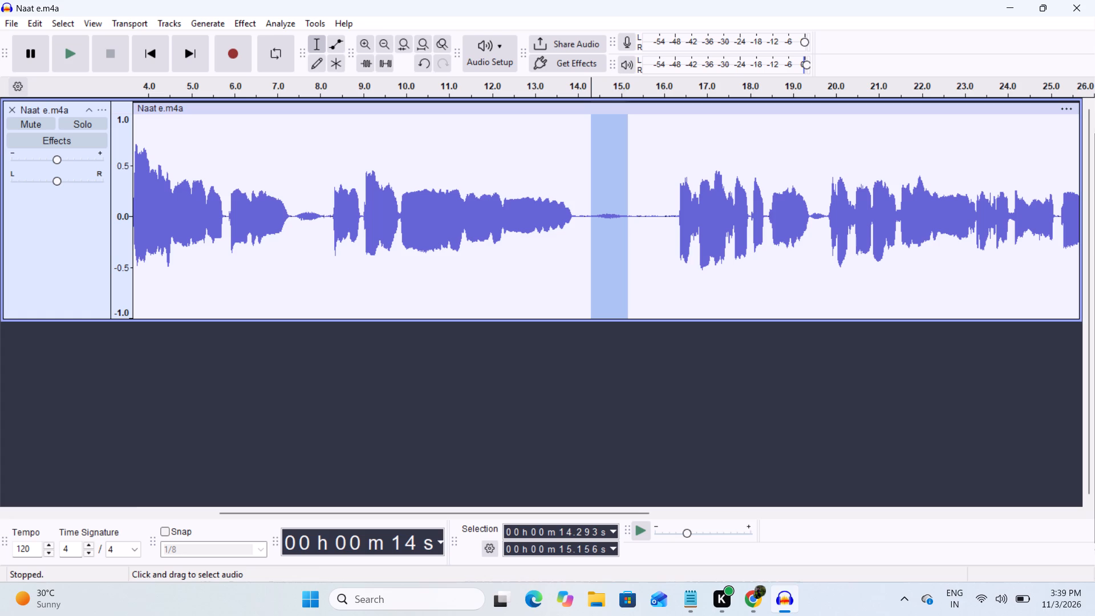
Audition the passage from about 27 s and delete the faint sound between about 29.07 s and 29.65 s.
{"action": "scroll", "coordinate": [400, 271], "scroll_direction": "down", "scroll_amount": 2}
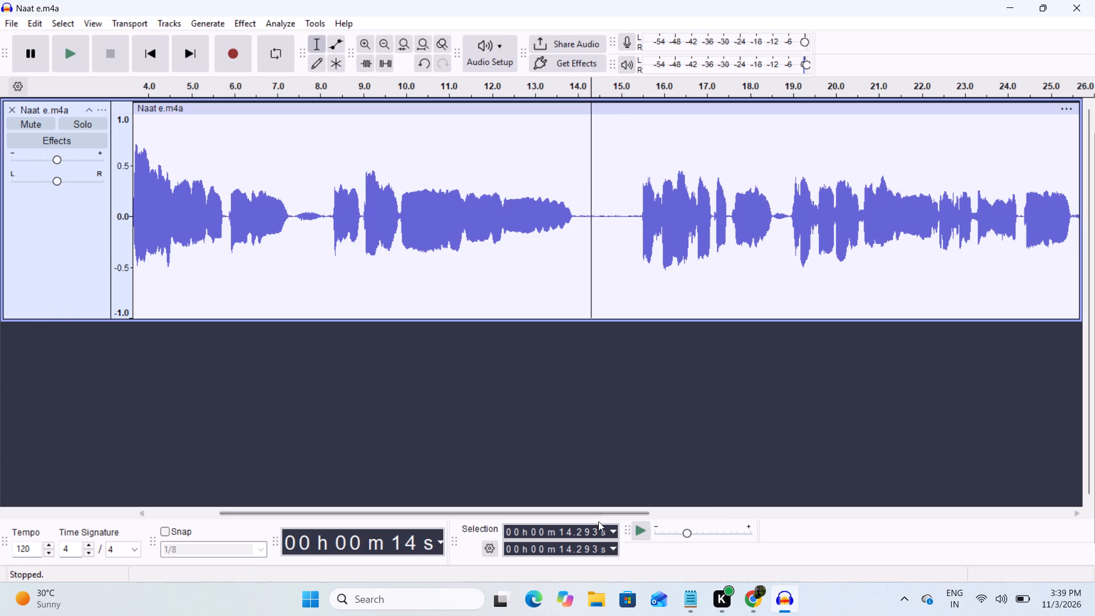
{"action": "left_click_drag", "start_coordinate": [590, 513], "coordinate": [693, 488]}
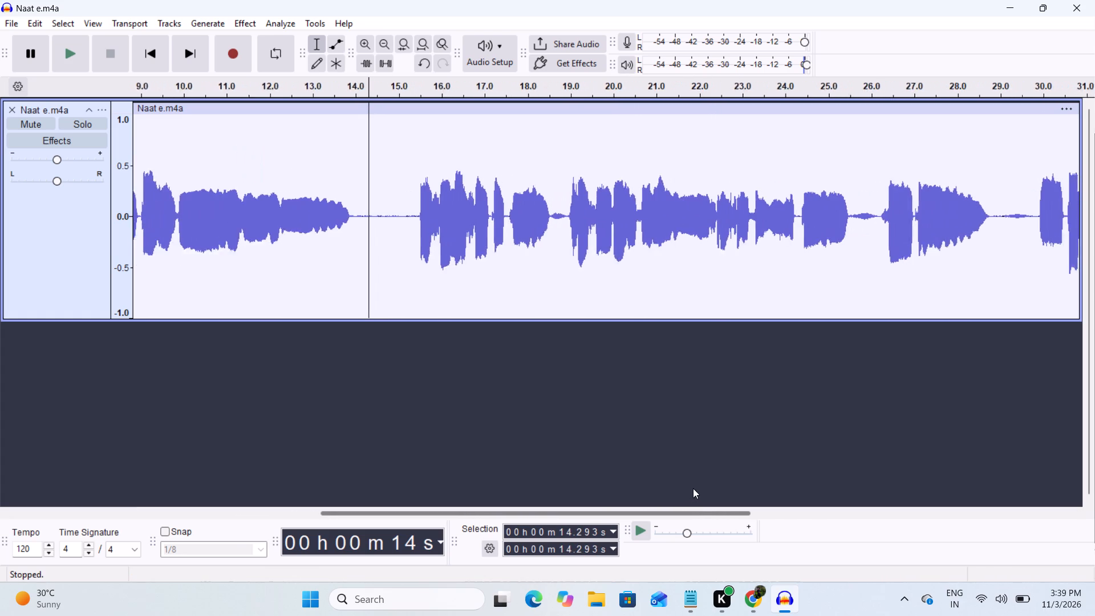
{"action": "left_click_drag", "start_coordinate": [693, 488], "coordinate": [808, 469]}
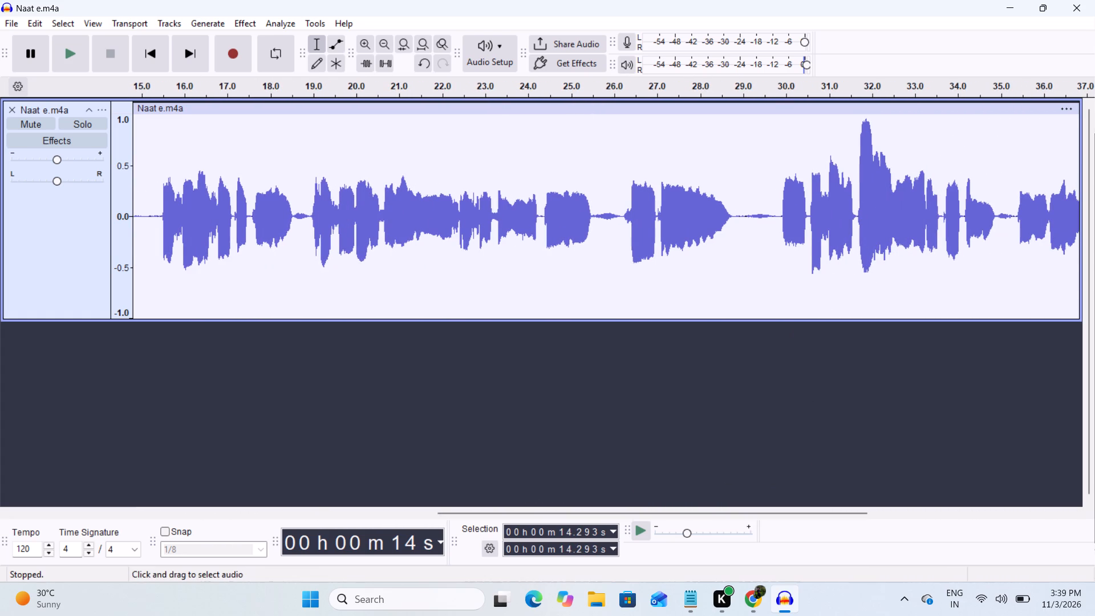
{"action": "left_click_drag", "start_coordinate": [773, 216], "coordinate": [747, 231]}
{"action": "left_click", "coordinate": [724, 404]}
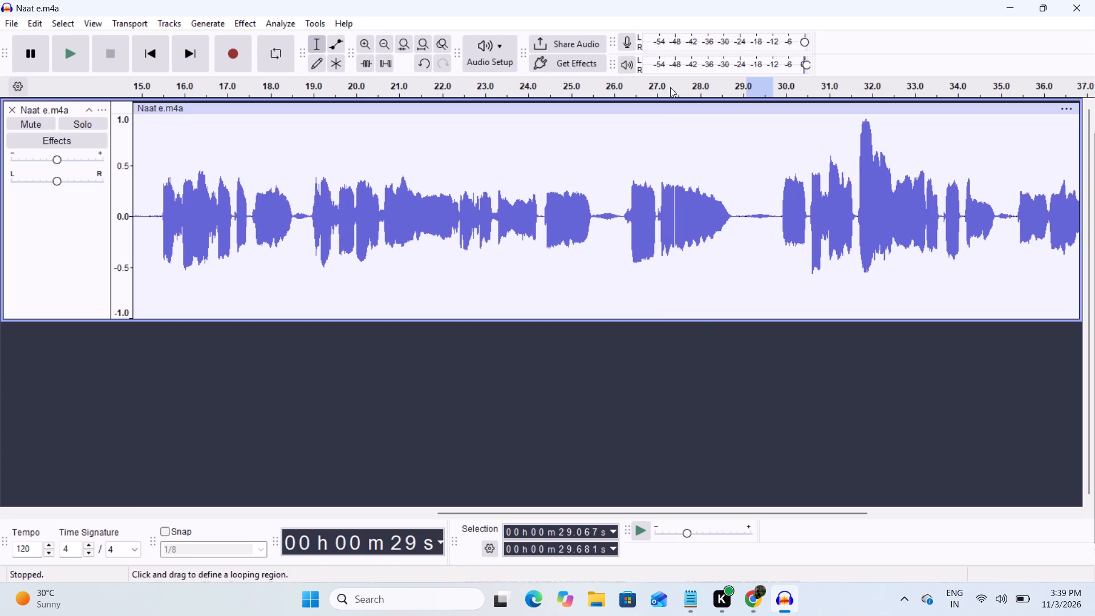
{"action": "left_click", "coordinate": [659, 85]}
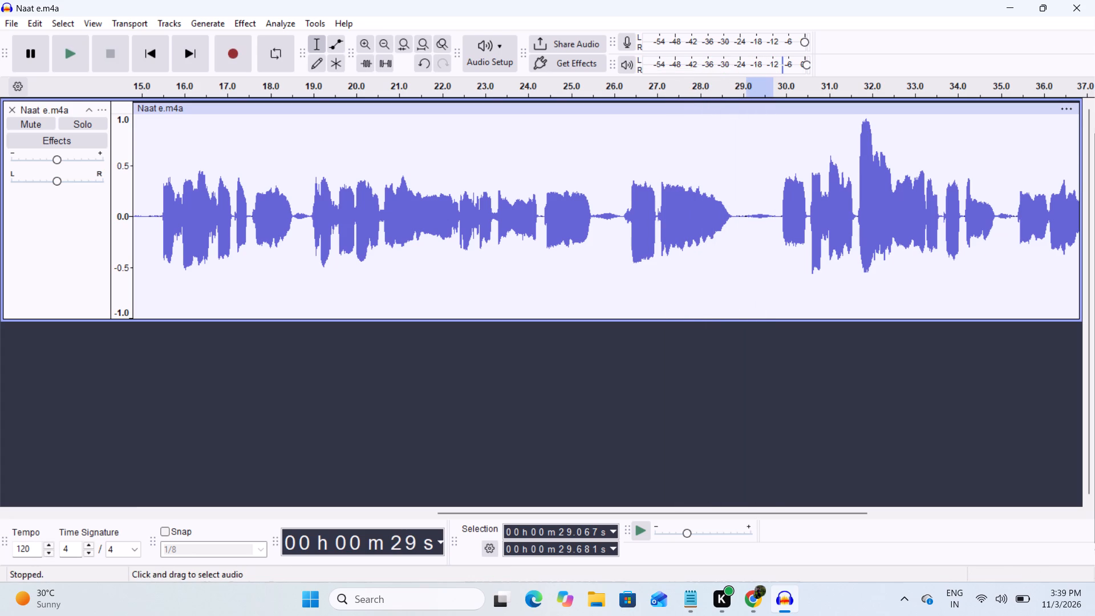
{"action": "left_click_drag", "start_coordinate": [771, 216], "coordinate": [747, 235]}
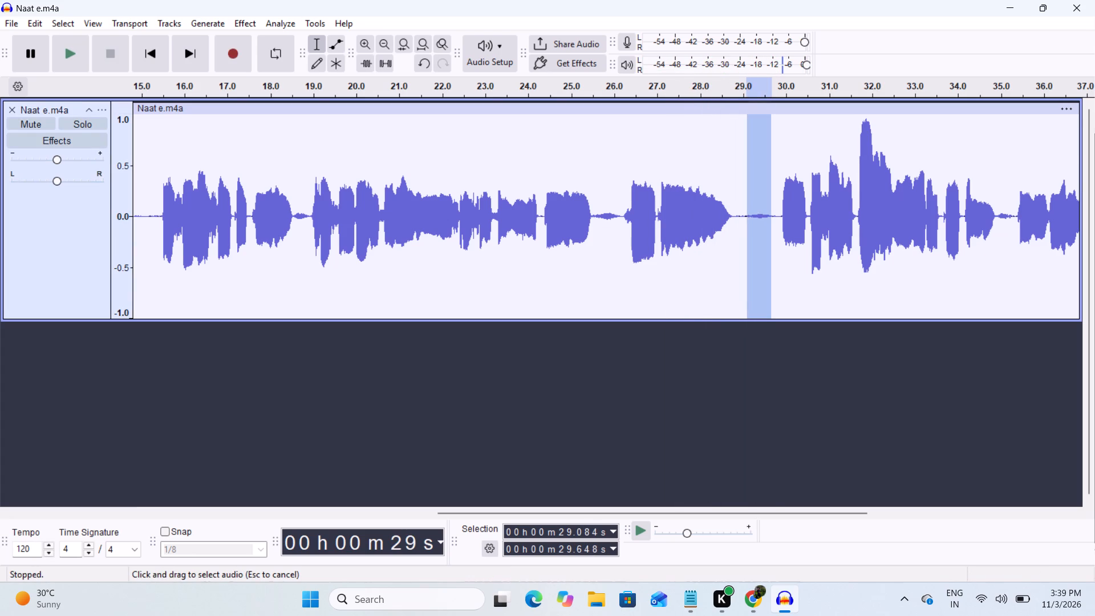
{"action": "left_click_drag", "start_coordinate": [747, 235], "coordinate": [747, 237]}
{"action": "key", "text": "Delete"}
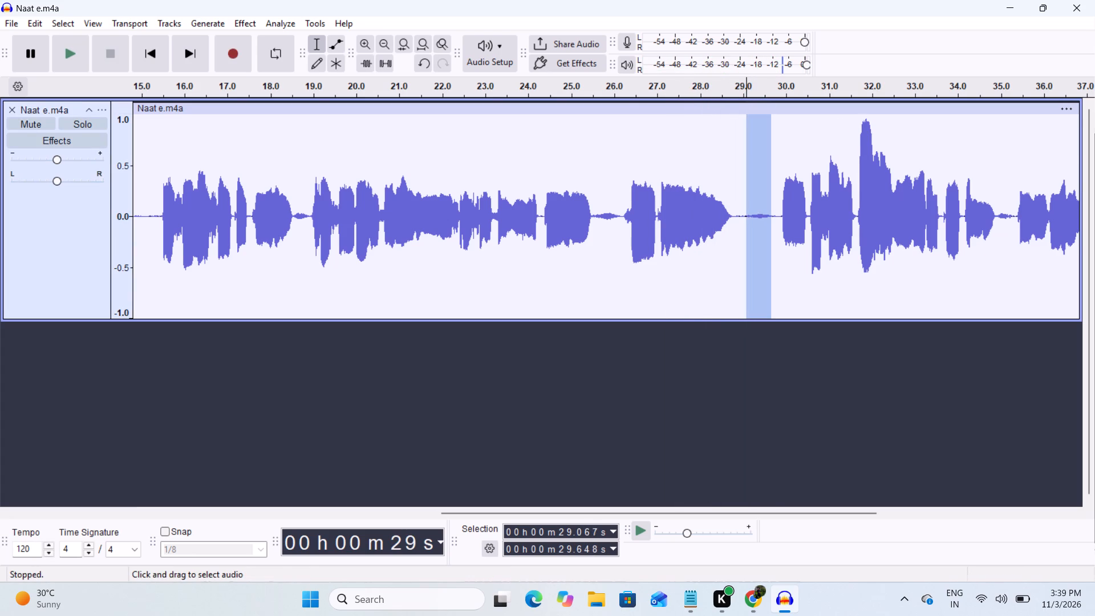
Play the edited passage from about 27 s to 30 s to check the cut.
{"action": "left_click", "coordinate": [652, 79]}
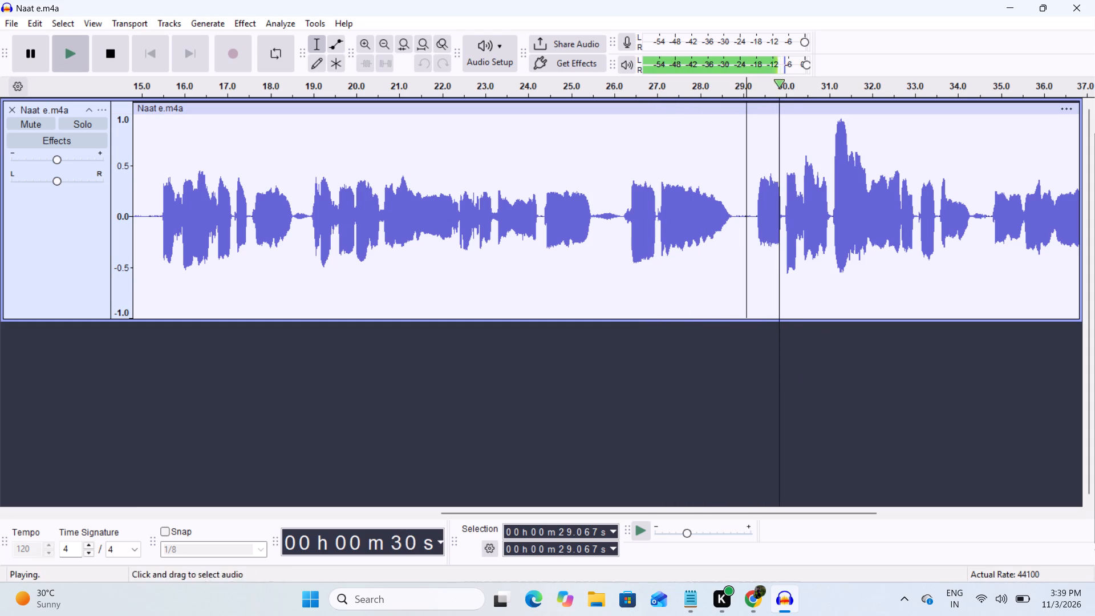
{"action": "key", "text": "space"}
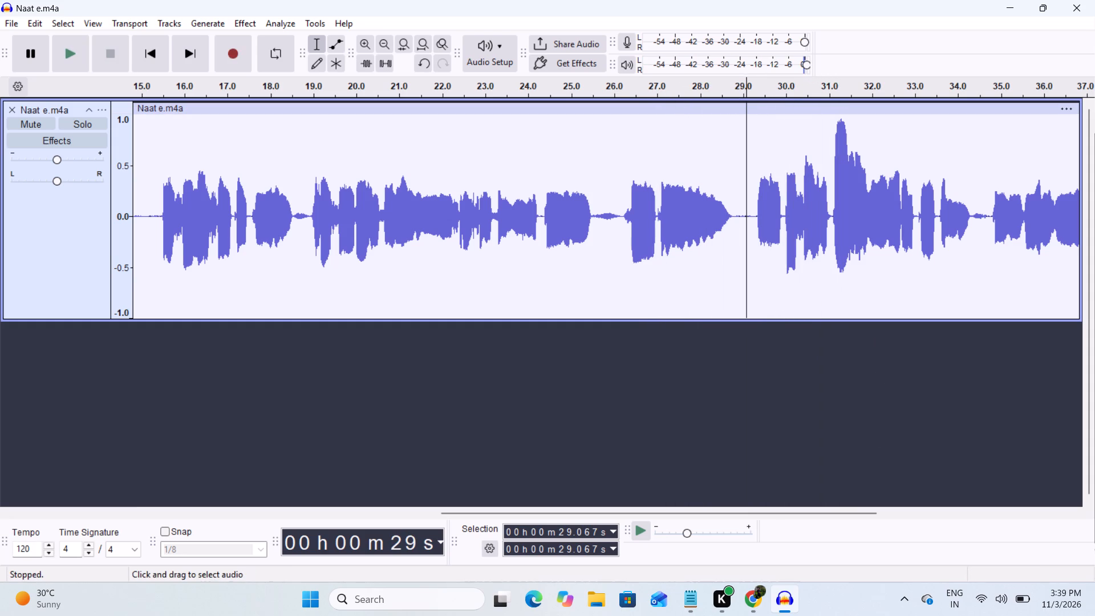
Audition the Naat e.m4a track from about 11.5 s and delete the faint sound between about 14.41 s and 14.92 s.
{"action": "left_click_drag", "start_coordinate": [675, 511], "coordinate": [818, 510]}
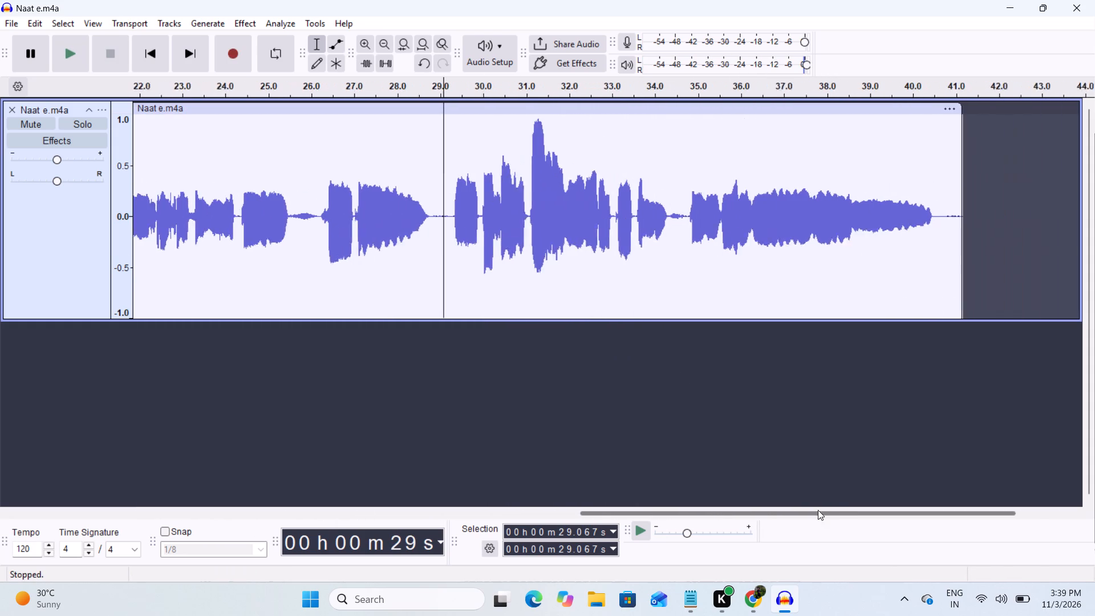
{"action": "left_click_drag", "start_coordinate": [818, 510], "coordinate": [838, 505]}
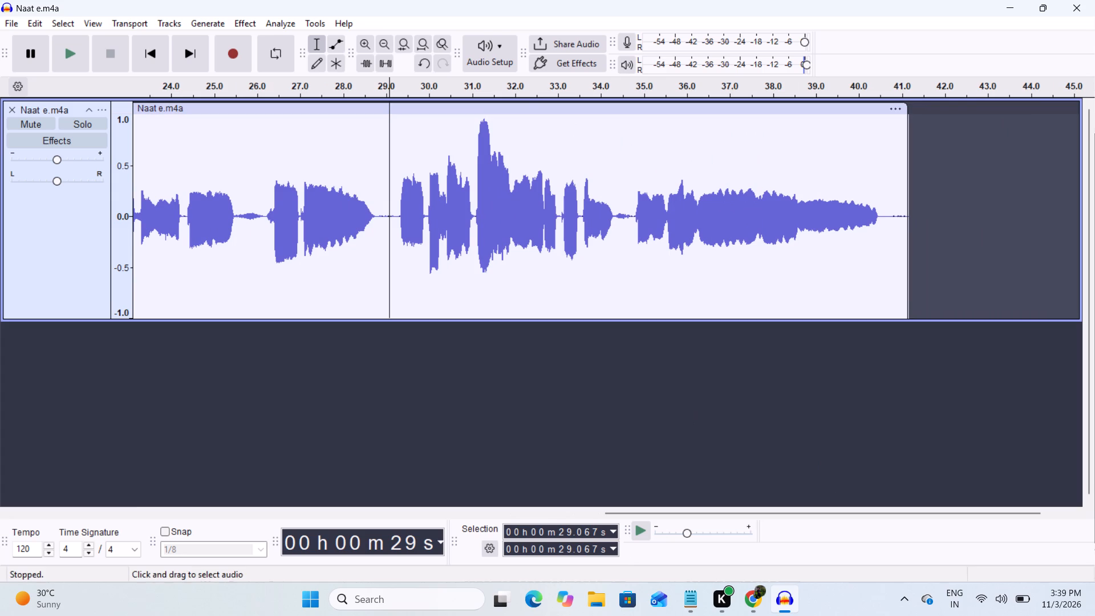
{"action": "left_click", "coordinate": [368, 44]}
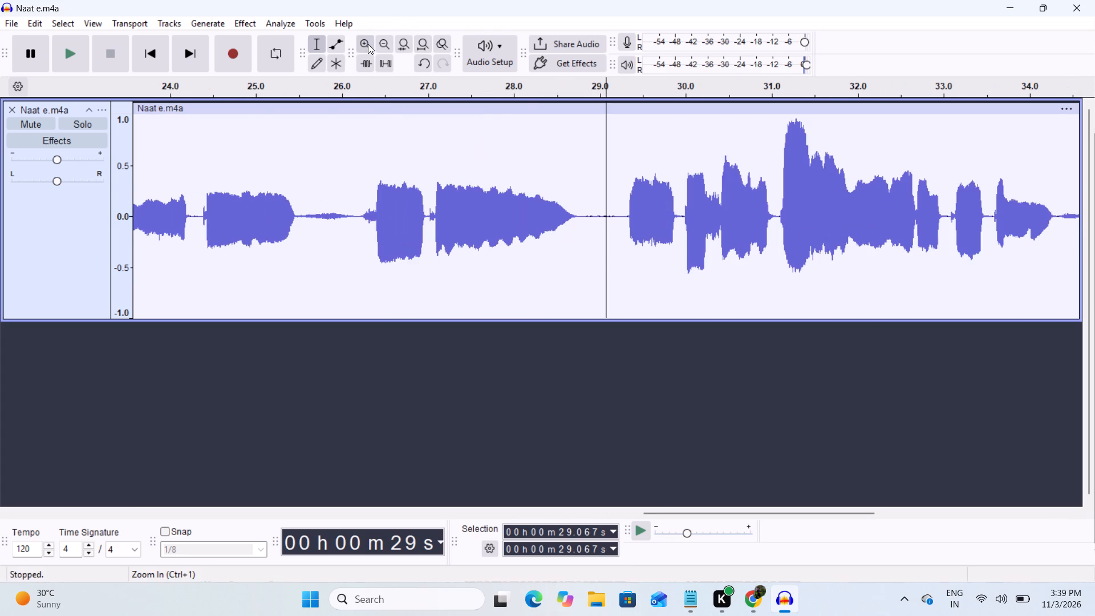
{"action": "left_click_drag", "start_coordinate": [671, 509], "coordinate": [460, 532]}
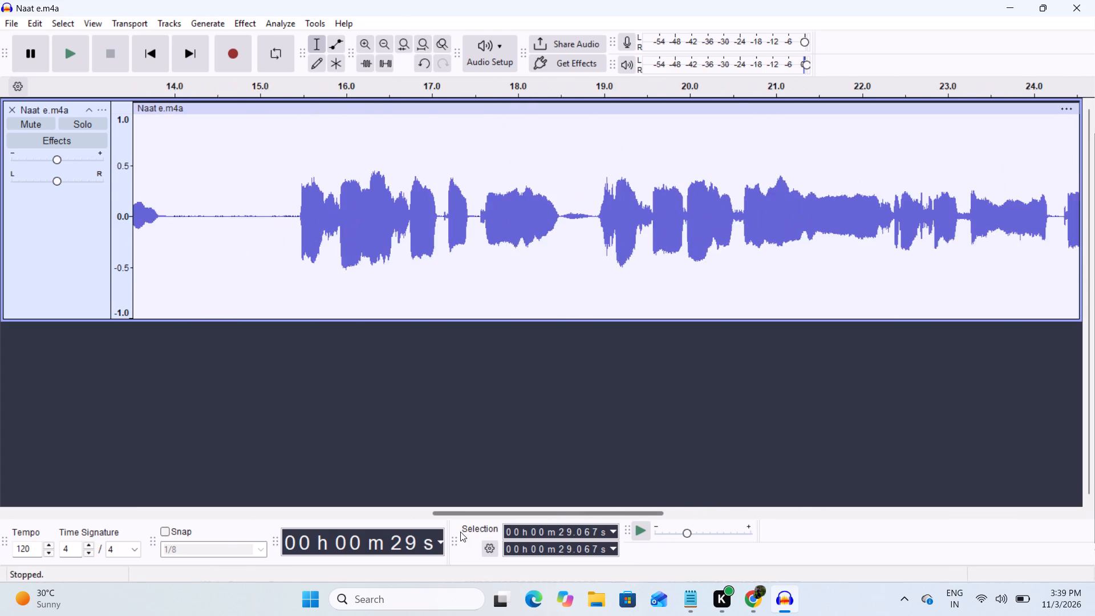
{"action": "left_click_drag", "start_coordinate": [460, 532], "coordinate": [379, 512]}
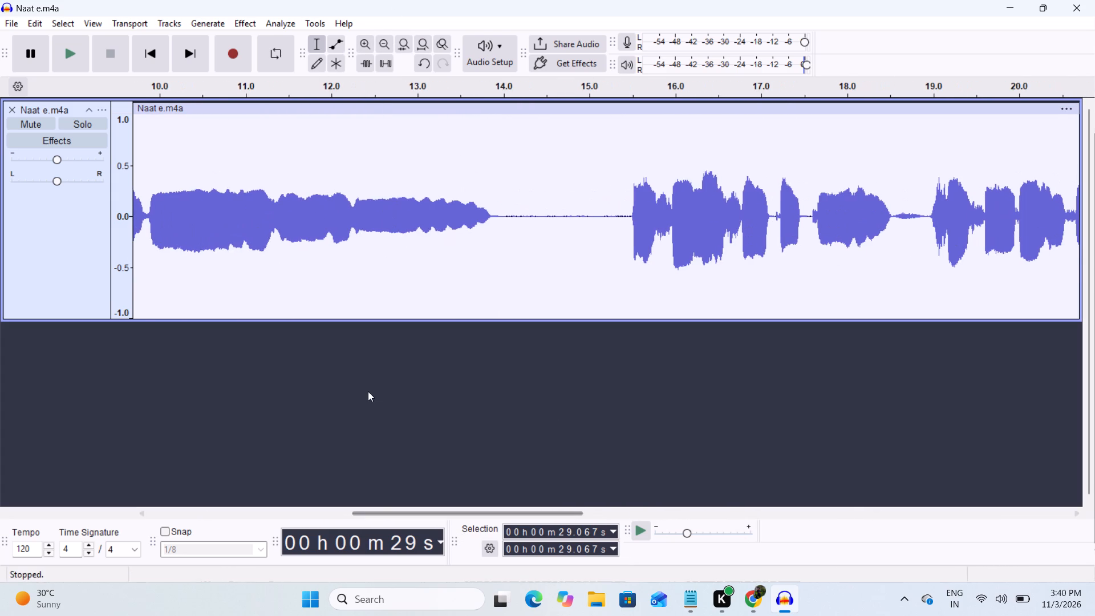
{"action": "left_click_drag", "start_coordinate": [562, 514], "coordinate": [542, 512]}
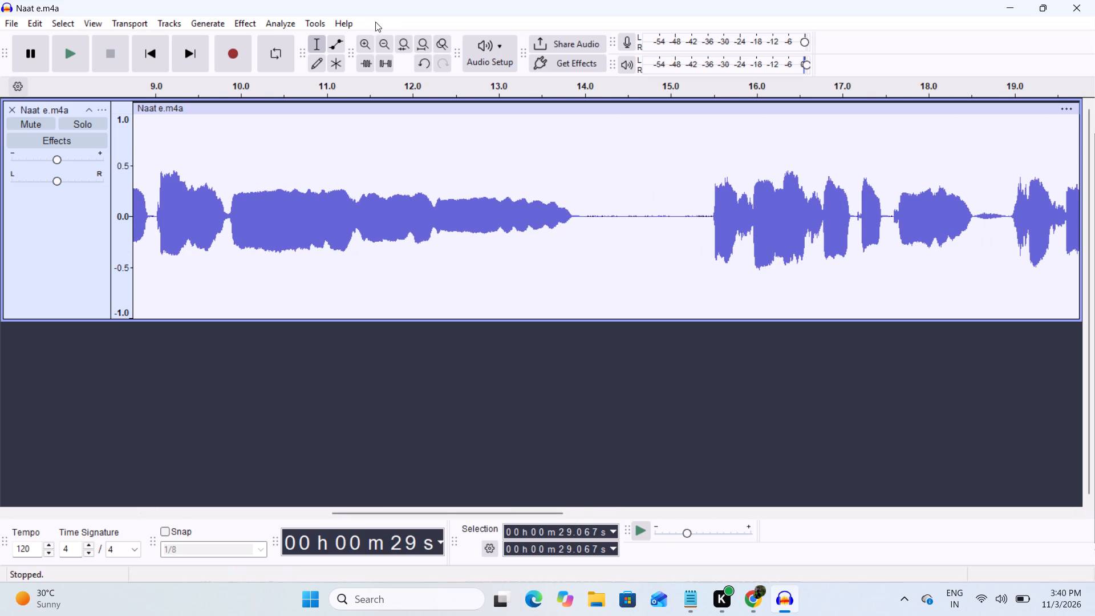
{"action": "left_click", "coordinate": [381, 42]}
{"action": "left_click", "coordinate": [489, 81]}
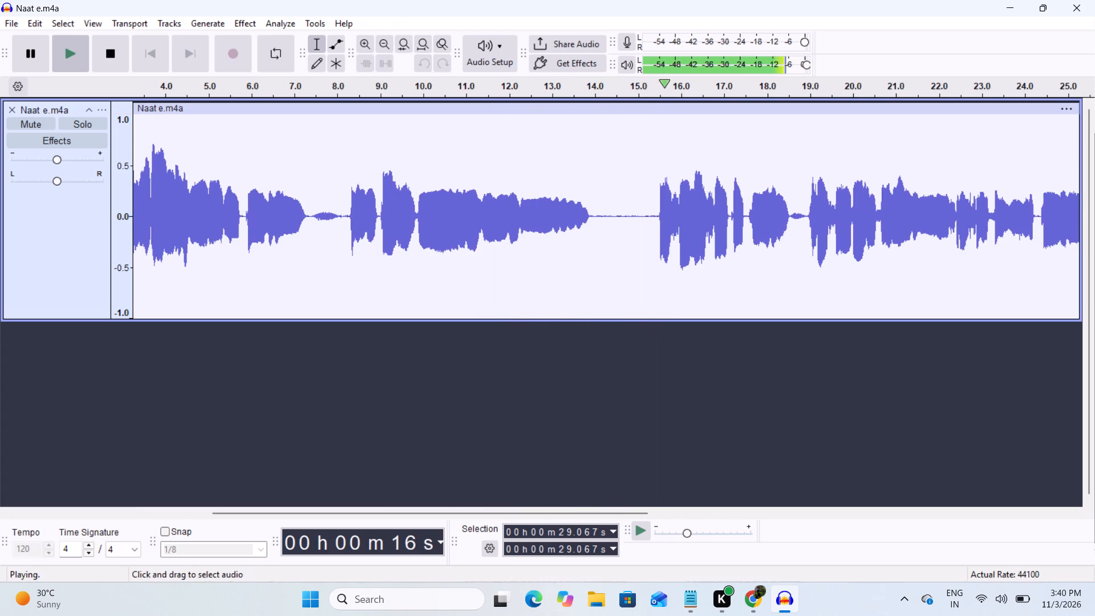
{"action": "left_click_drag", "start_coordinate": [643, 213], "coordinate": [617, 222]}
{"action": "key", "text": "space"}
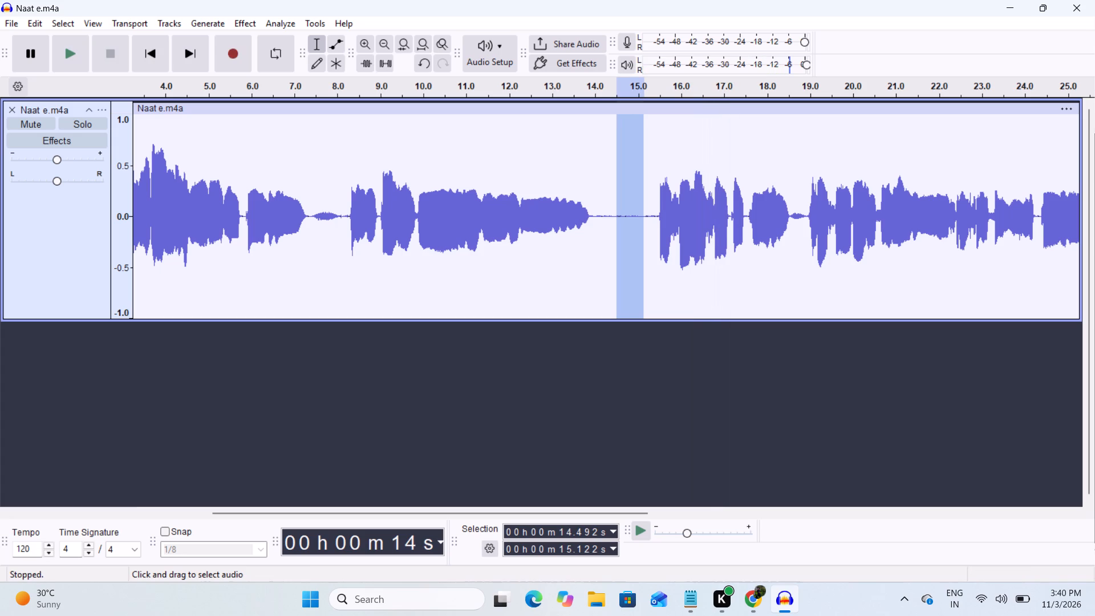
{"action": "left_click", "coordinate": [586, 354]}
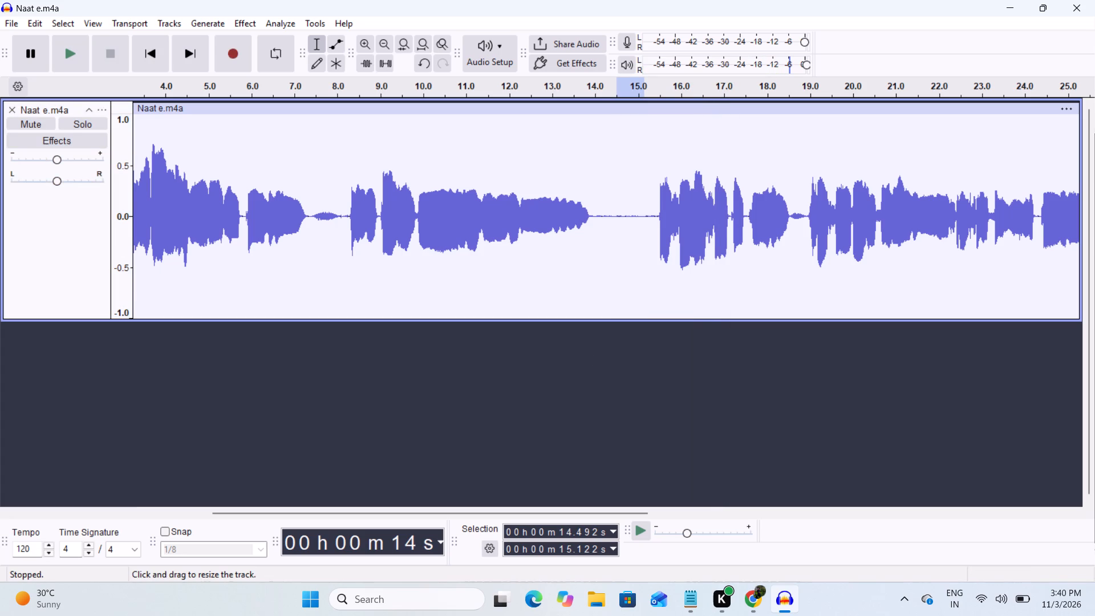
{"action": "left_click_drag", "start_coordinate": [636, 214], "coordinate": [614, 229]}
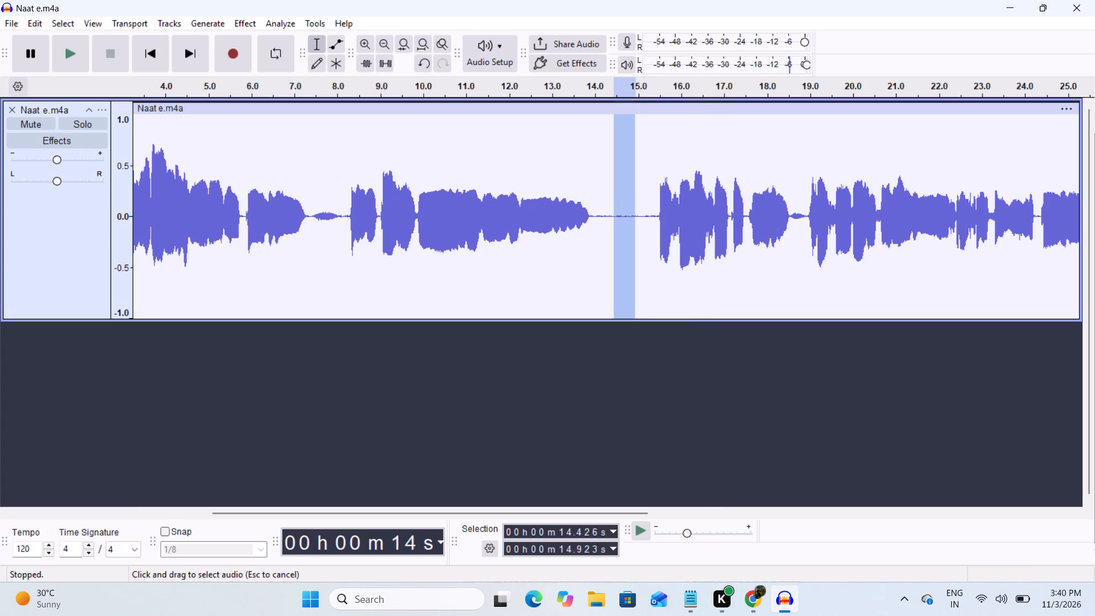
{"action": "left_click_drag", "start_coordinate": [614, 229], "coordinate": [613, 229]}
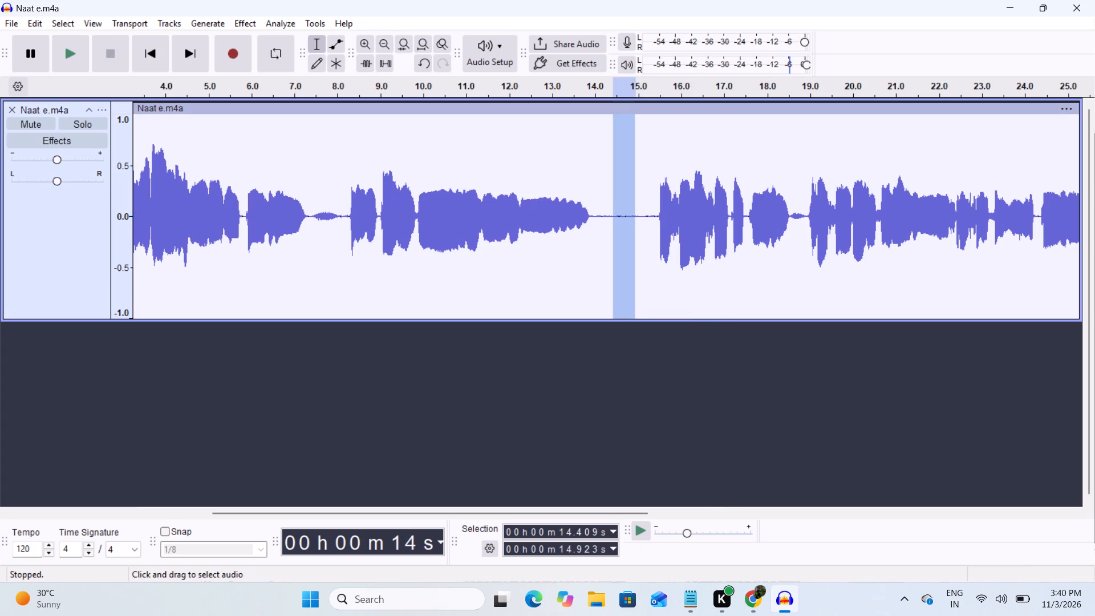
{"action": "key", "text": "Delete"}
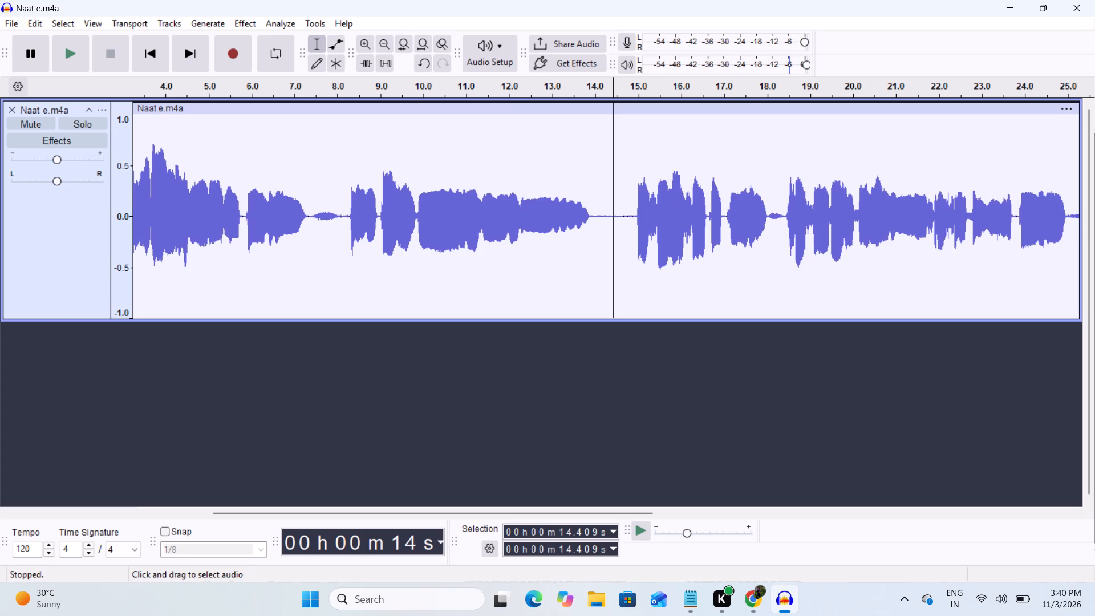
Play the edited passage from about 12 s to 19 s to check the cut.
{"action": "left_click", "coordinate": [508, 85]}
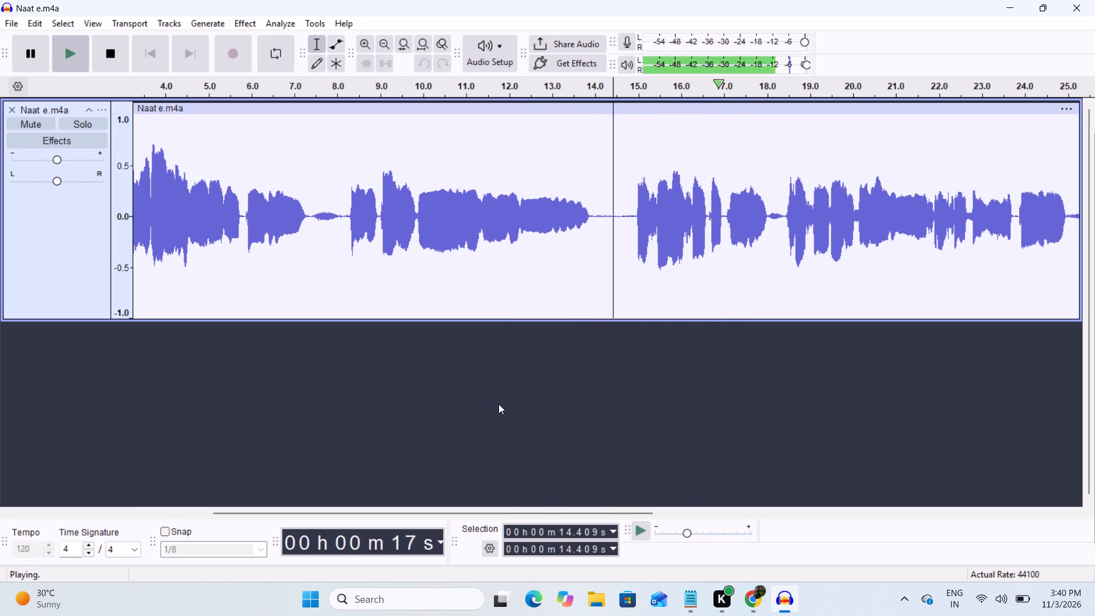
{"action": "left_click", "coordinate": [516, 415]}
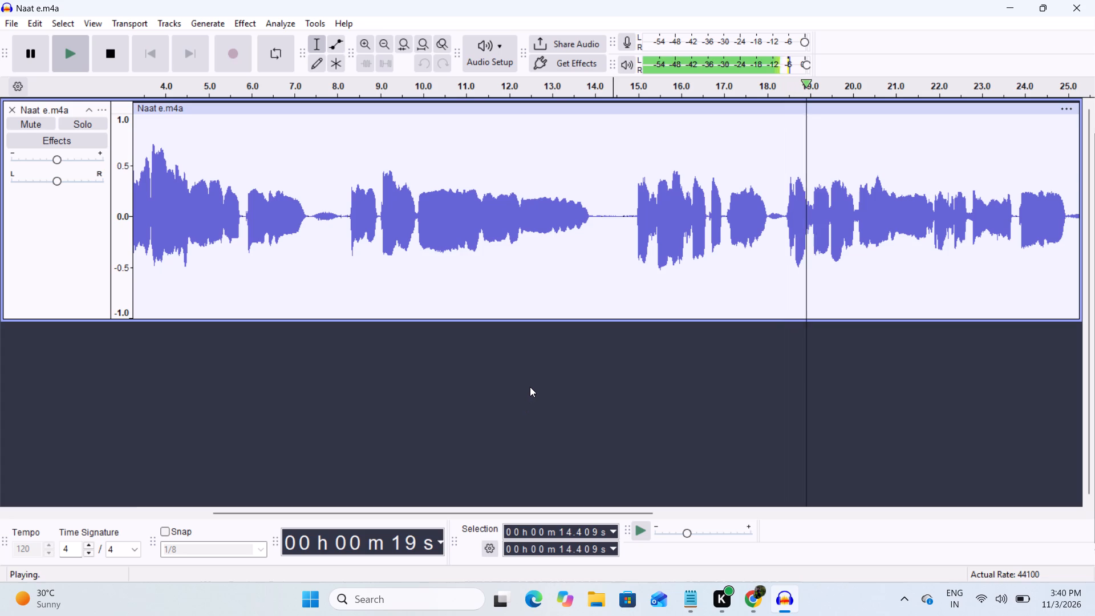
{"action": "key", "text": "space"}
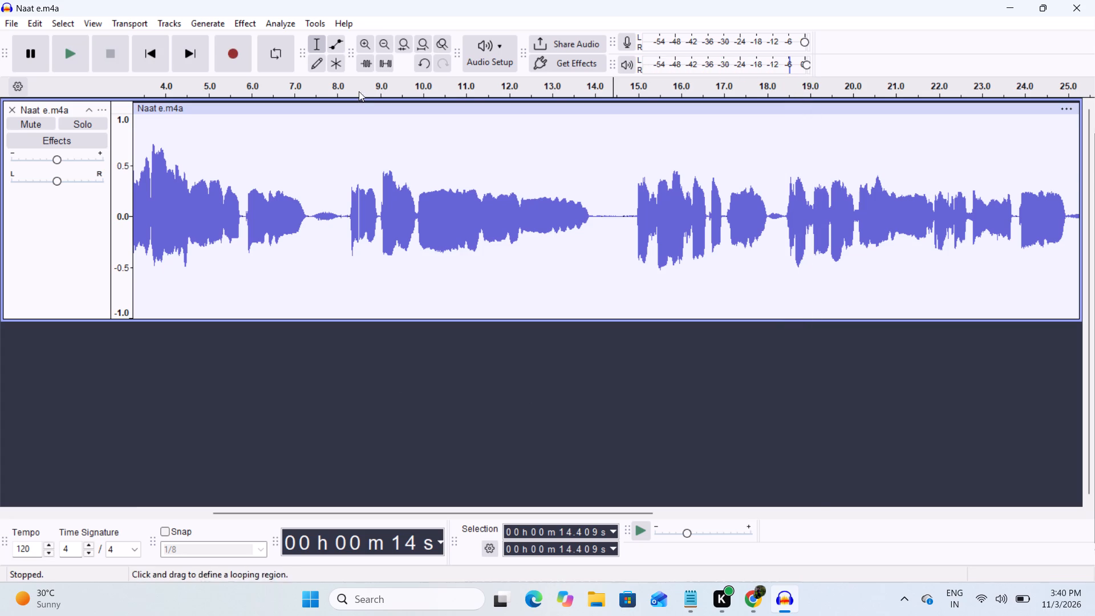
Audition the passage from about 6 s and capture a noise profile from the faint sound between about 7.35 s and 8.08 s.
{"action": "left_click_drag", "start_coordinate": [450, 514], "coordinate": [286, 532]}
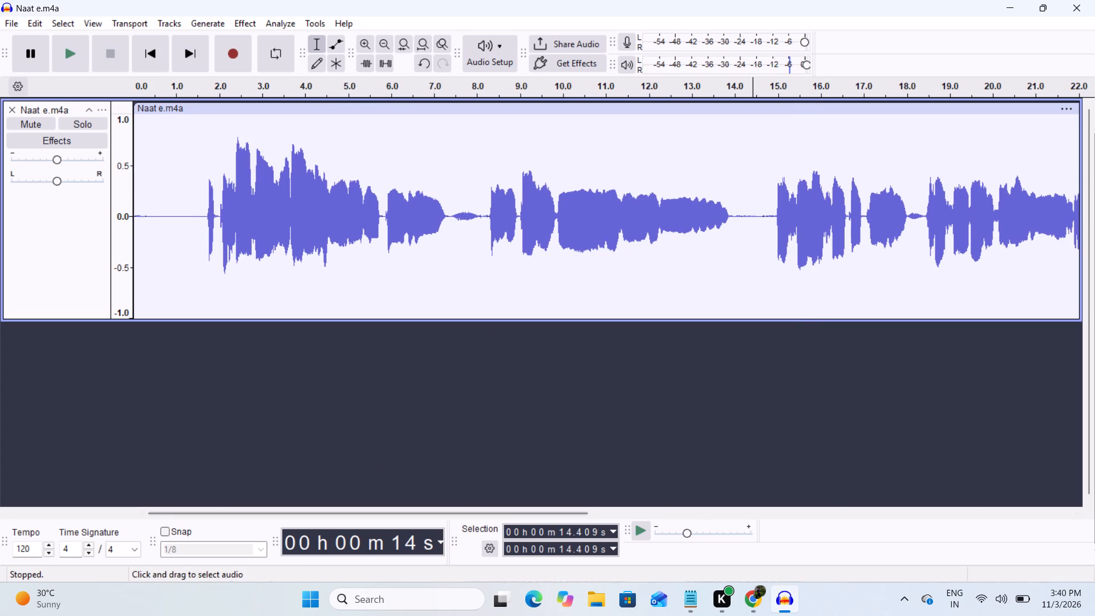
{"action": "left_click", "coordinate": [391, 87]}
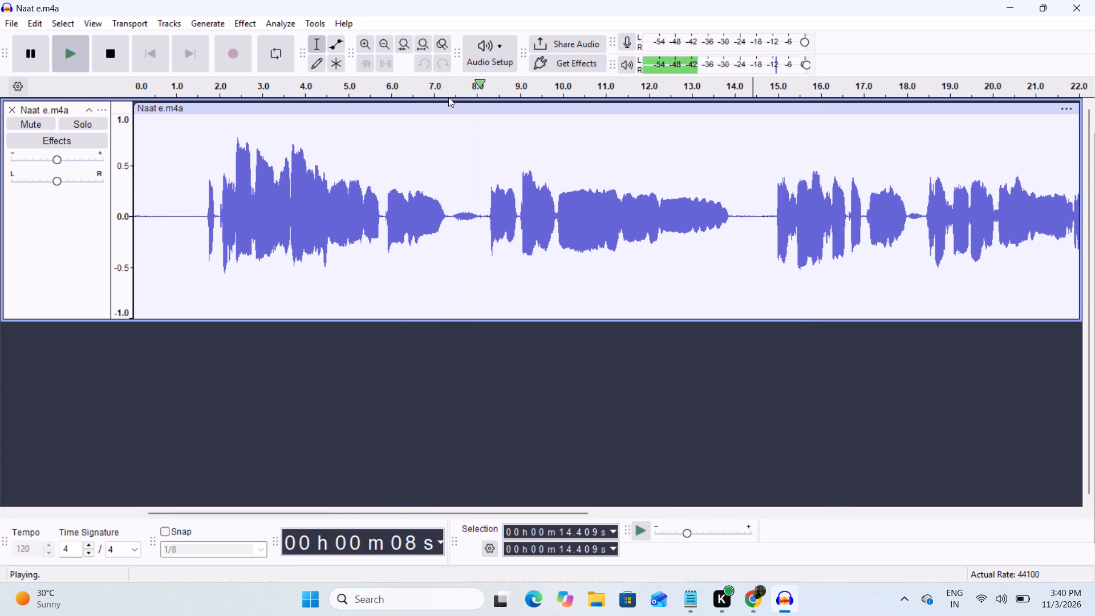
{"action": "key", "text": "space"}
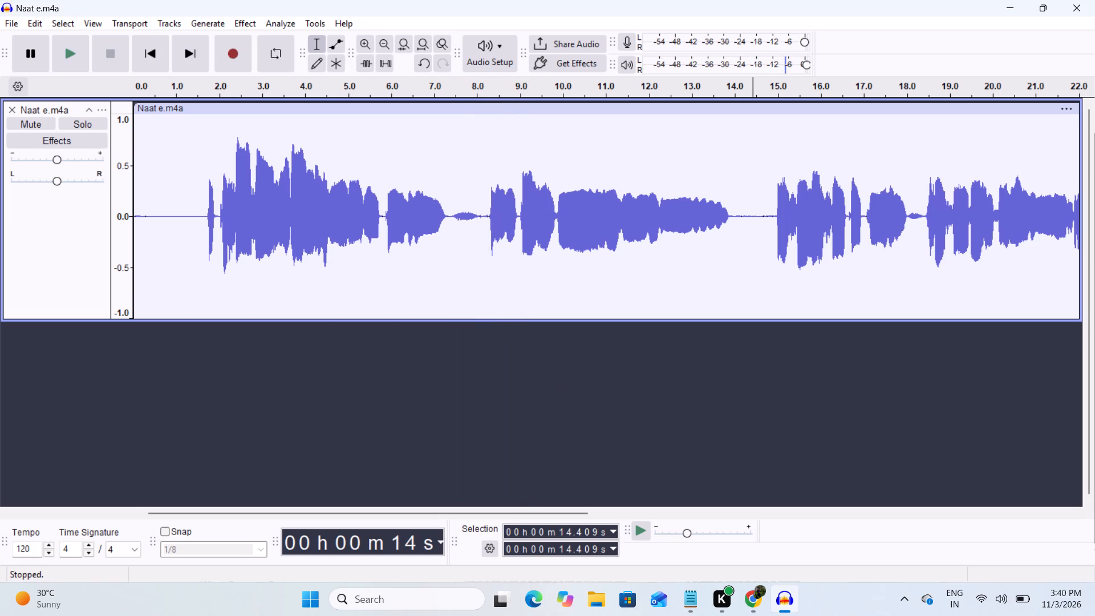
{"action": "left_click_drag", "start_coordinate": [481, 216], "coordinate": [451, 244]}
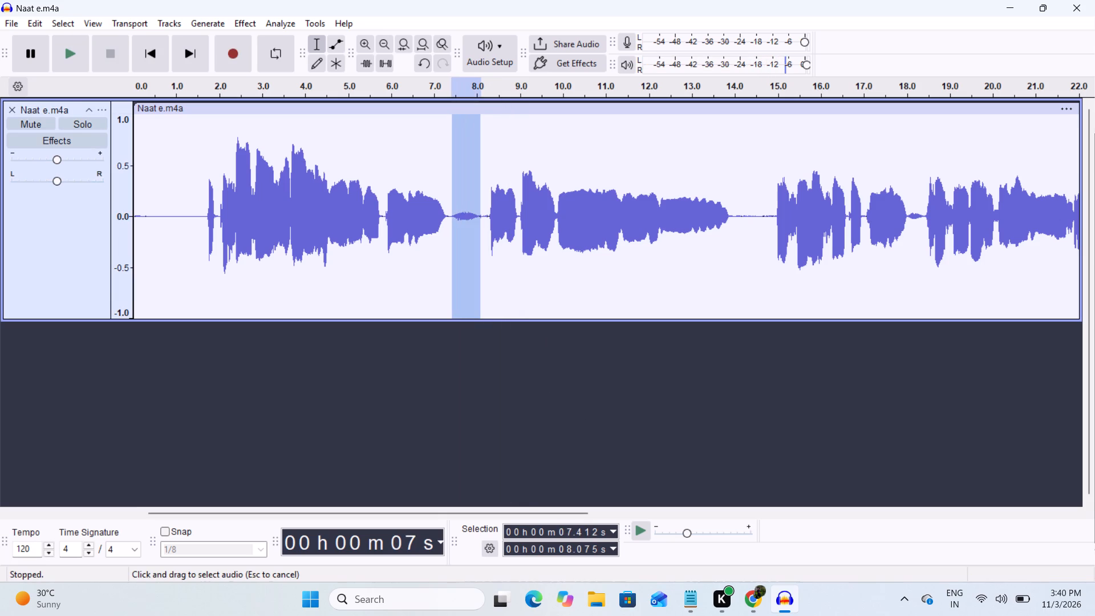
{"action": "left_click_drag", "start_coordinate": [451, 244], "coordinate": [449, 245]}
{"action": "left_click", "coordinate": [246, 18]}
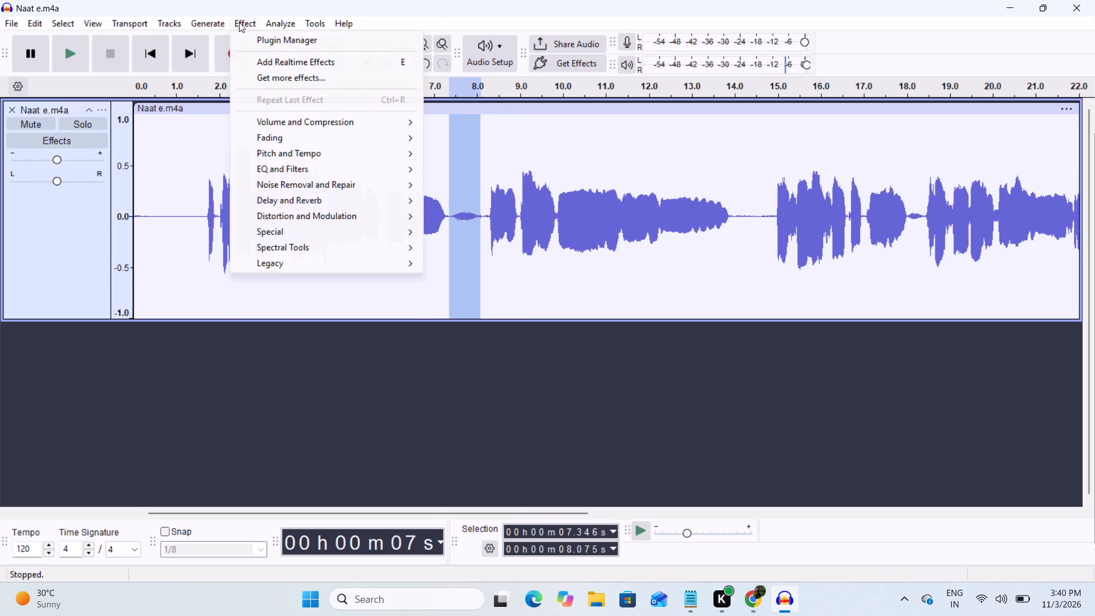
{"action": "left_click", "coordinate": [477, 232]}
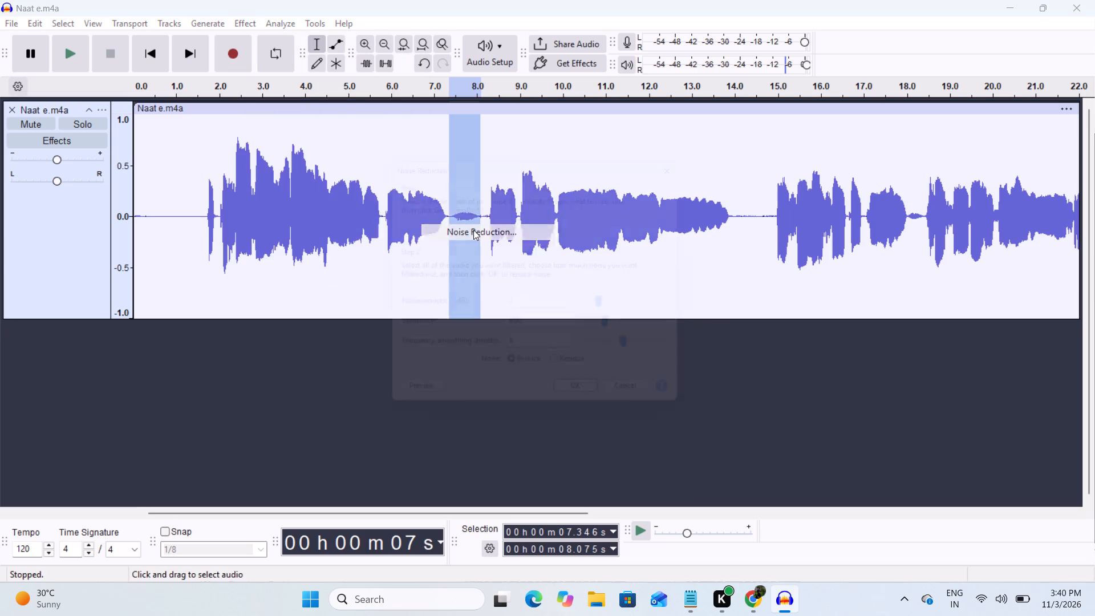
{"action": "left_click", "coordinate": [538, 227]}
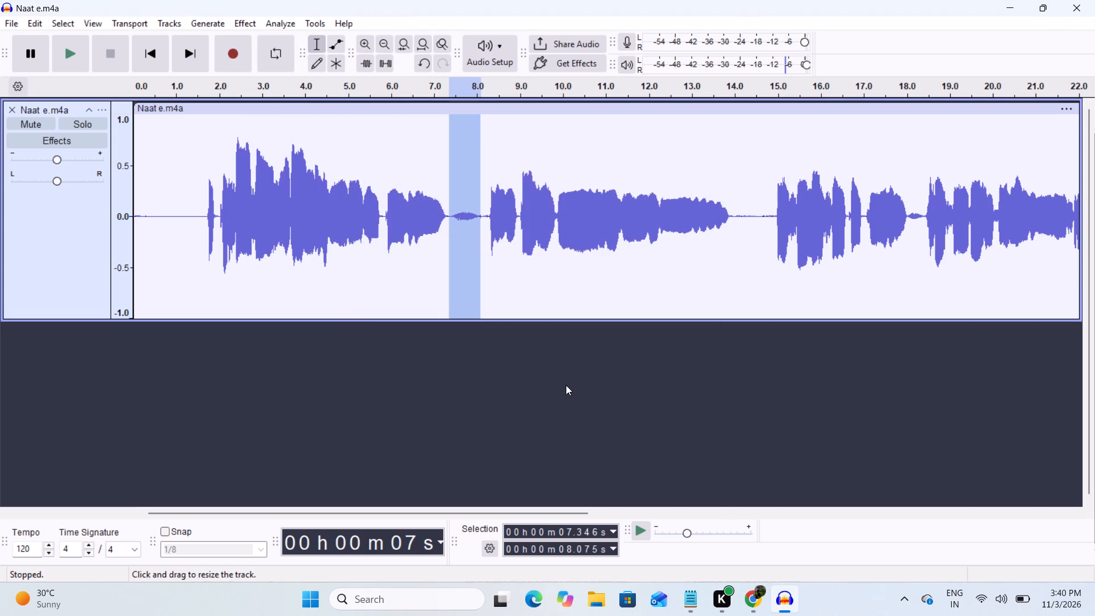
Apply Noise Reduction to the entire Naat e.m4a track using the captured noise profile.
{"action": "key", "text": "ctrl+a"}
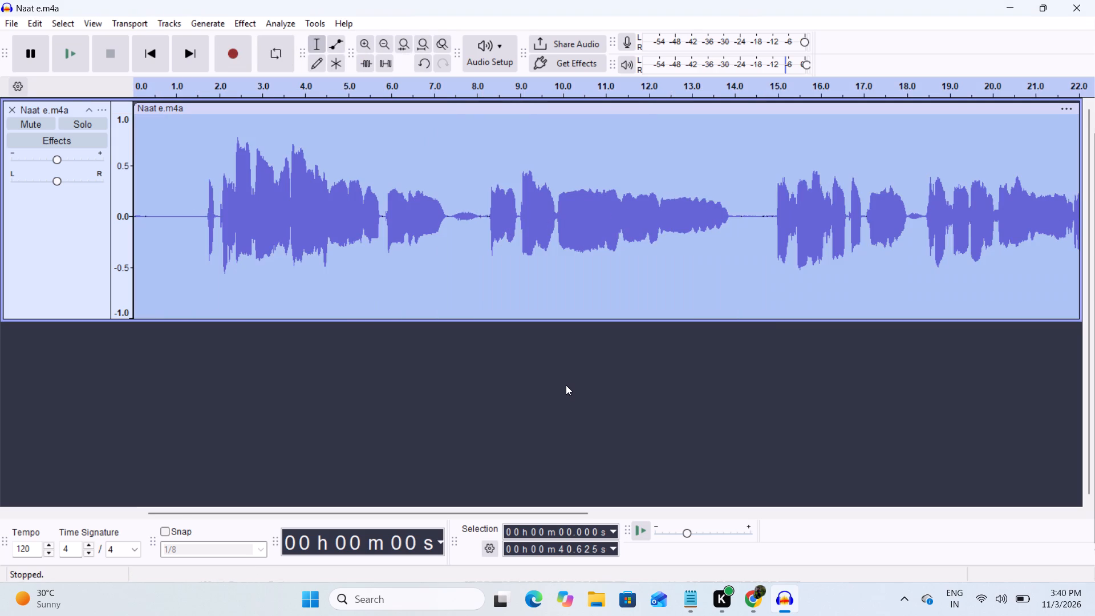
{"action": "key", "text": "ctrl+r"}
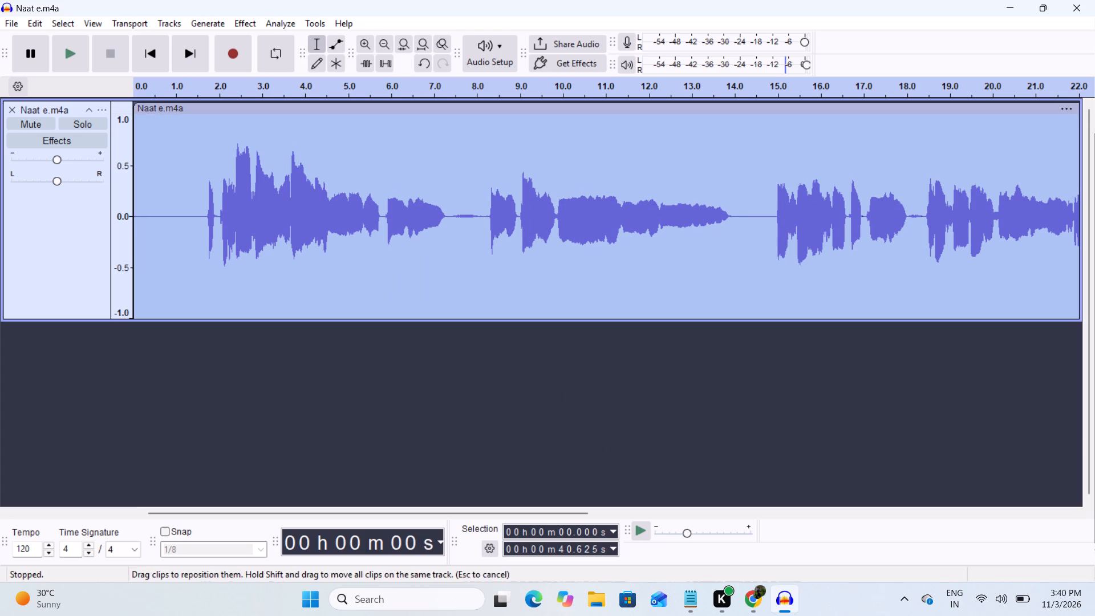
Play the noise-reduced track from near its beginning to its end to check the result.
{"action": "left_click", "coordinate": [159, 82]}
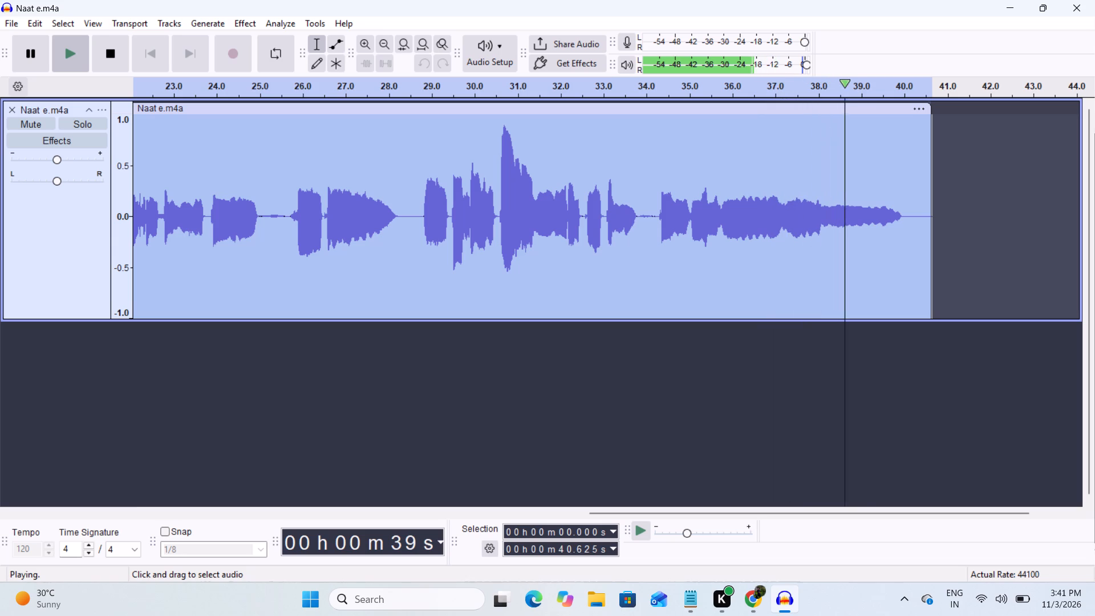
Export the entire project to the Desktop as a mono WAV file named "Naat e sarkaar ki.wav".
{"action": "left_click", "coordinate": [8, 23]}
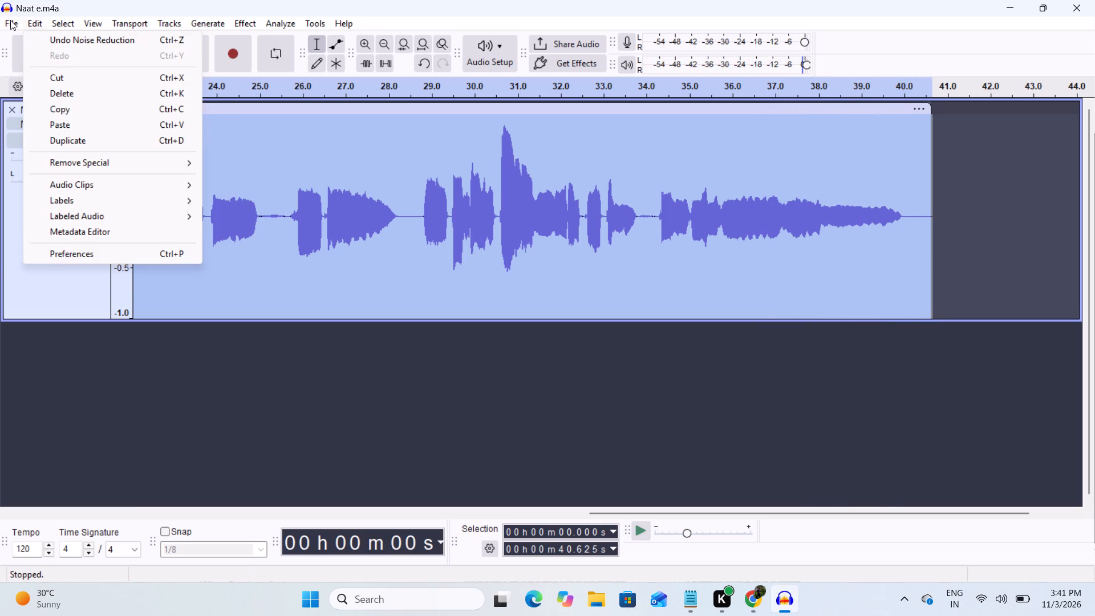
{"action": "left_click", "coordinate": [53, 163]}
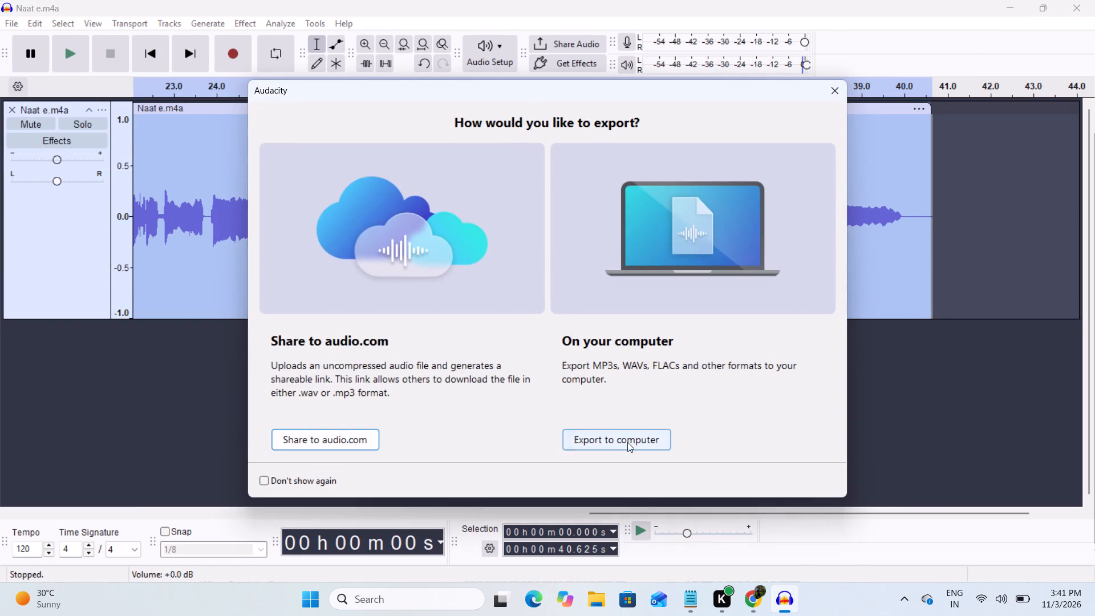
{"action": "left_click", "coordinate": [627, 442]}
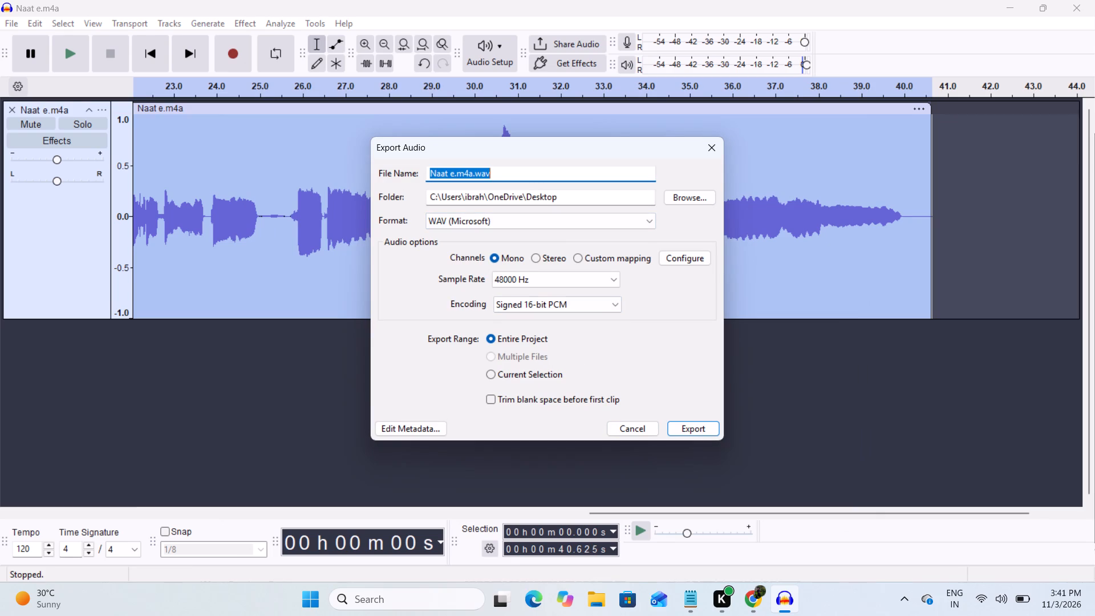
{"action": "left_click", "coordinate": [454, 175]}
{"action": "left_click_drag", "start_coordinate": [472, 173], "coordinate": [454, 192]}
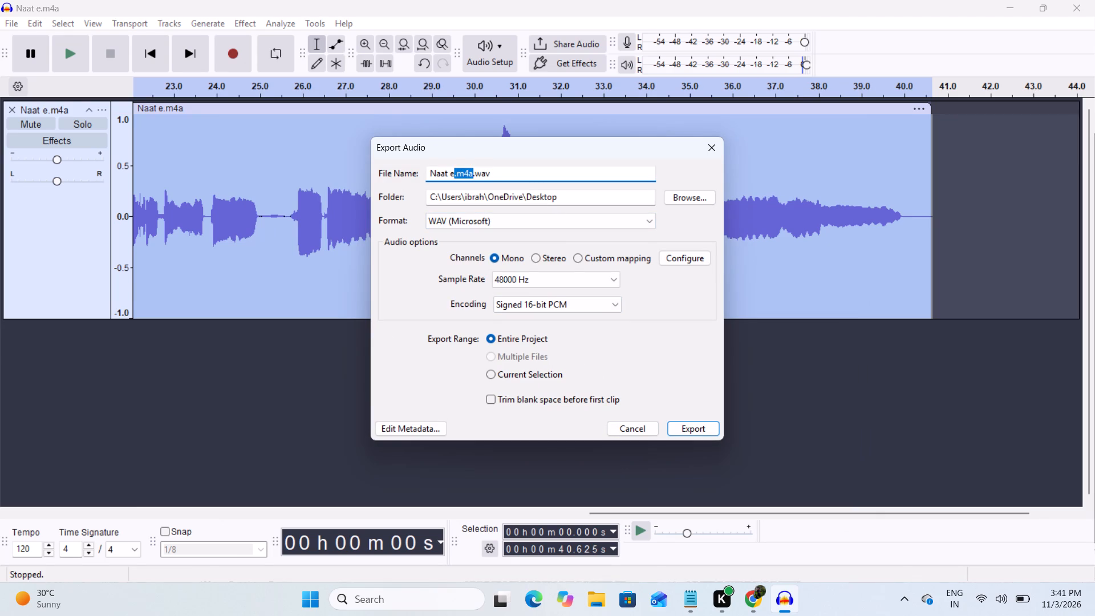
{"action": "left_click_drag", "start_coordinate": [454, 192], "coordinate": [457, 189]}
{"action": "left_click", "coordinate": [457, 189]}
{"action": "key", "text": "BackSpace"}
{"action": "key", "text": "BackSpace"}
{"action": "key", "text": "space"}
{"action": "type", "text": "sarj"}
{"action": "key", "text": "BackSpace"}
{"action": "type", "text": "kaar ki"}
{"action": "left_click", "coordinate": [704, 427]}
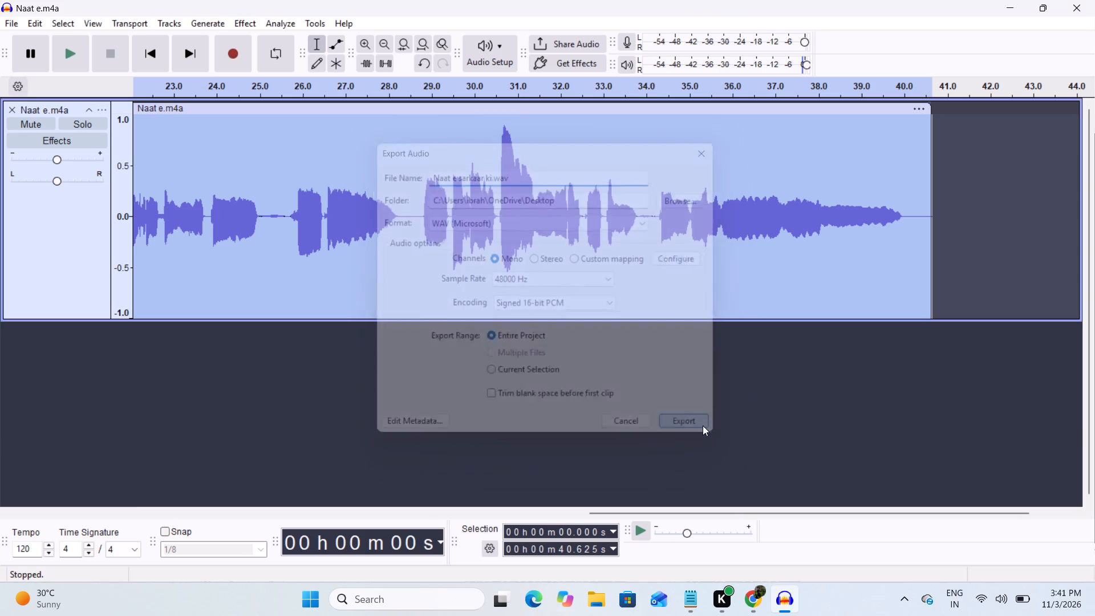